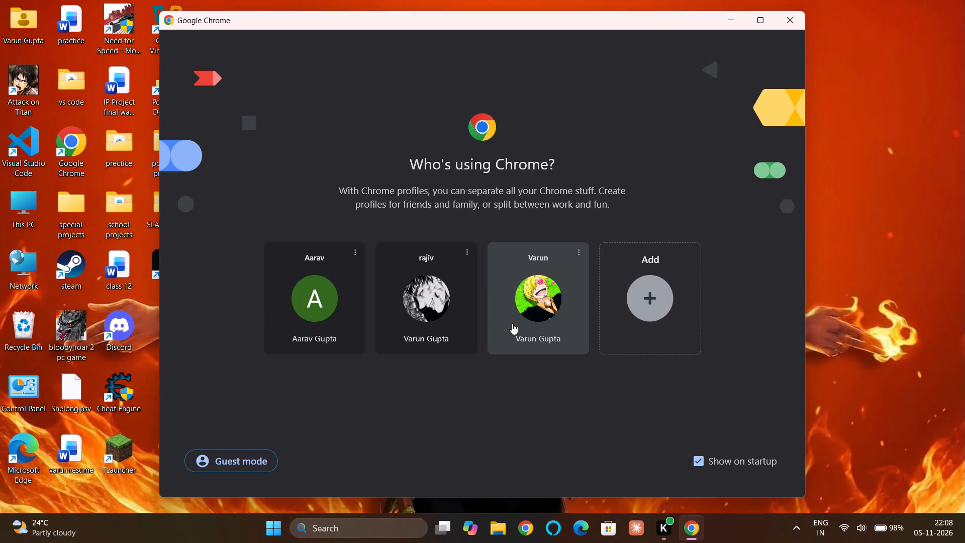
# Open Canva's website using the browser profile with the blond anime avatar, and dismiss the Canva Education offer.
pyautogui.click(512, 323)
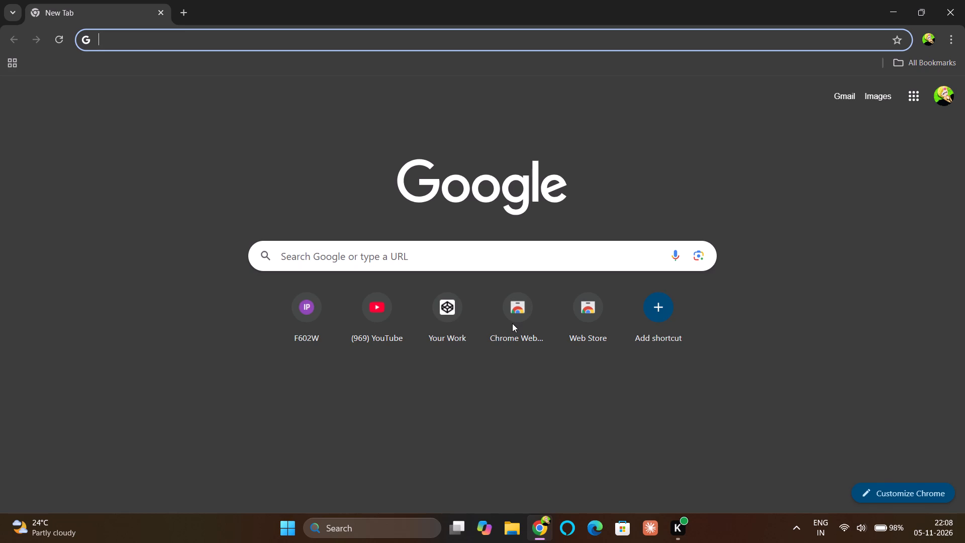
pyautogui.write('canva')
pyautogui.press('Return')
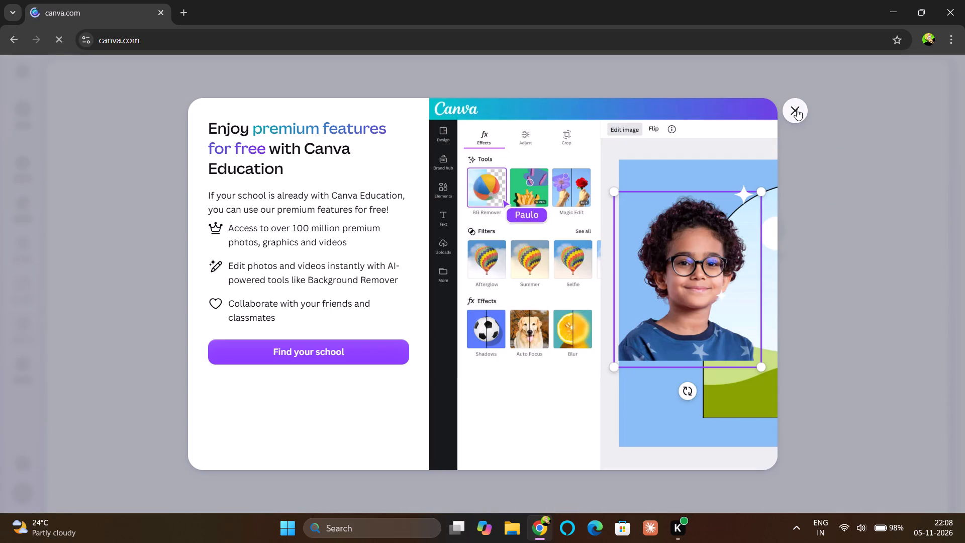
pyautogui.click(797, 109)
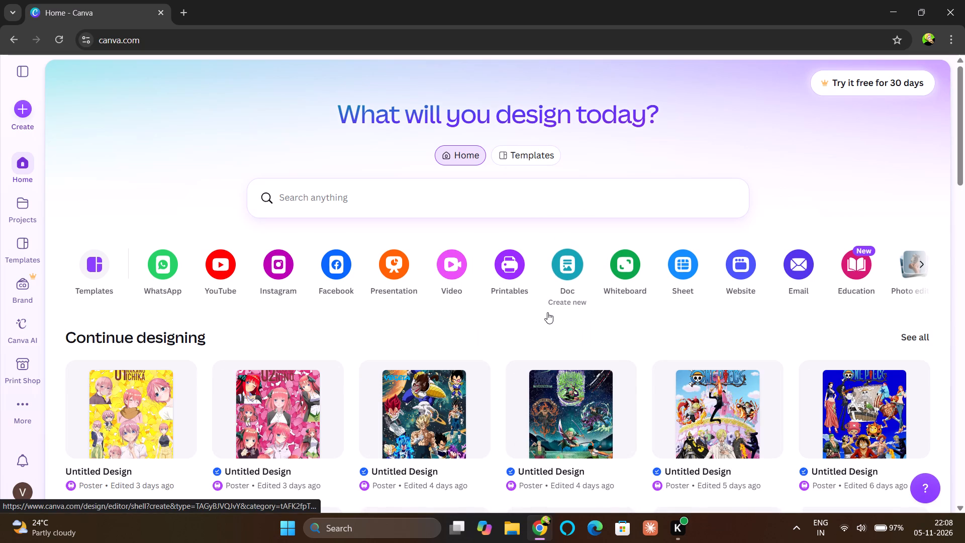
# Create a blank Poster (A2, Portrait) design, dismiss the poster printing offer, and open the poster templates.
pyautogui.scroll(-2, 547, 312)
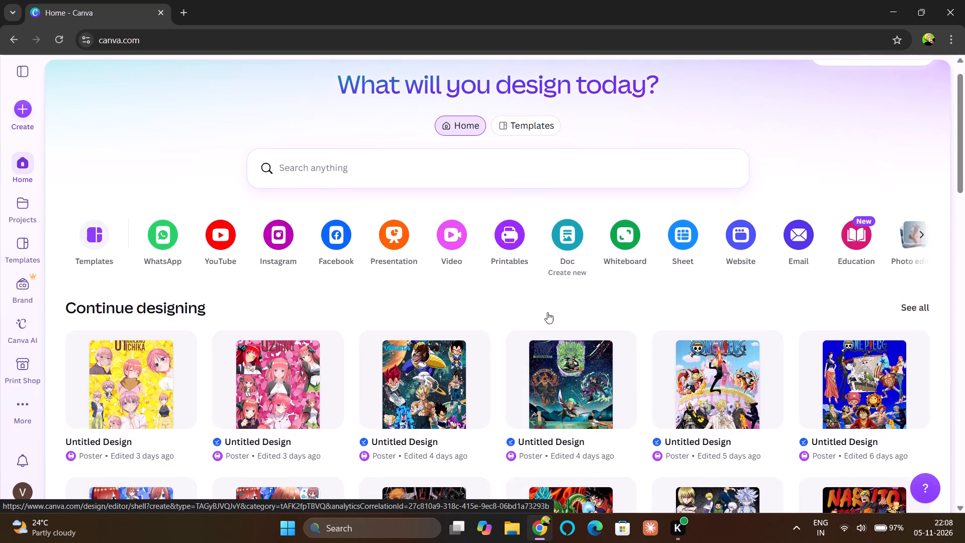
pyautogui.scroll(-1, 547, 312)
pyautogui.hscroll(1, 547, 312)
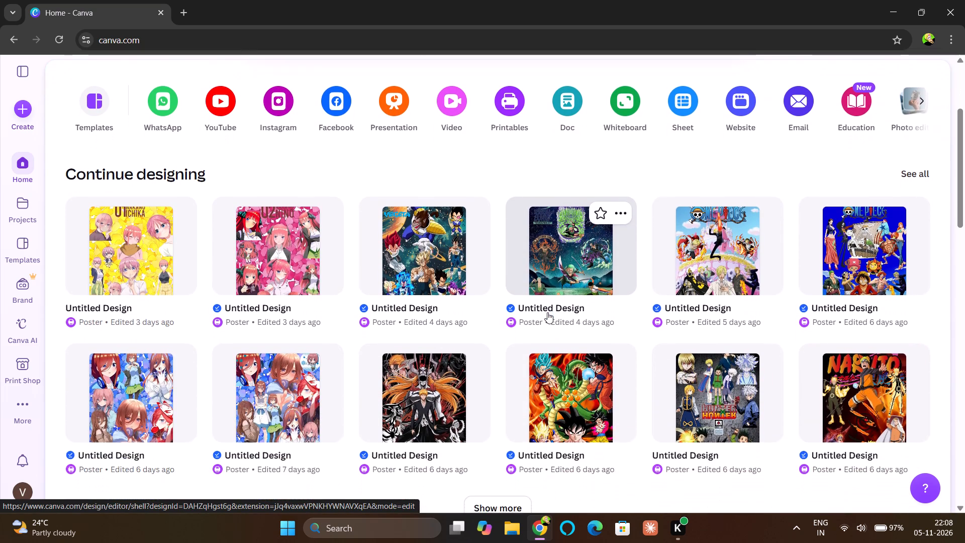
pyautogui.hscroll(1, 547, 312)
pyautogui.scroll(1, 547, 312)
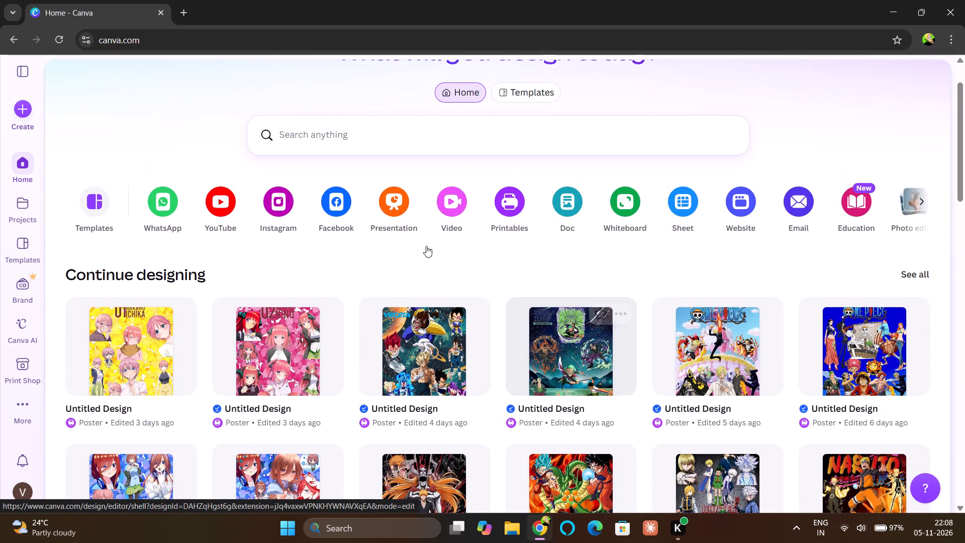
pyautogui.click(512, 216)
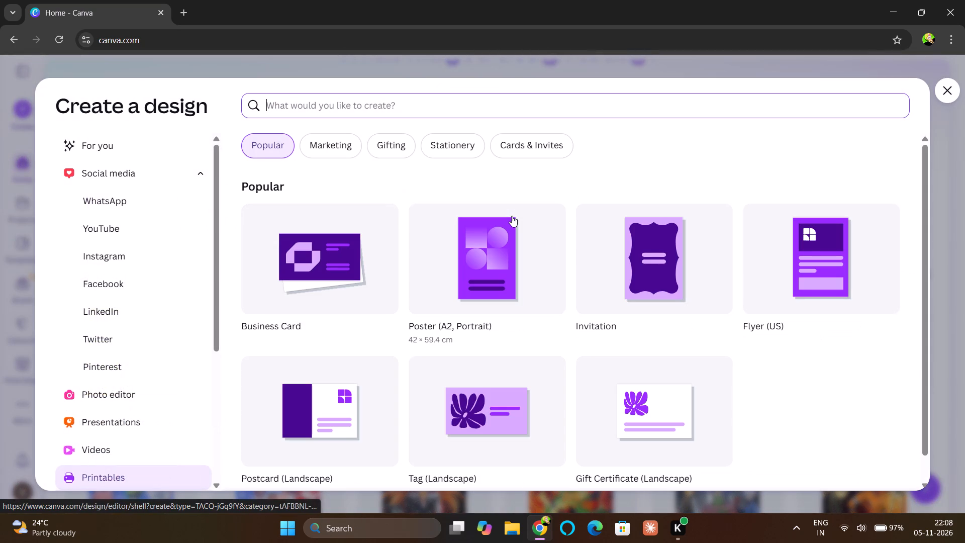
pyautogui.click(492, 261)
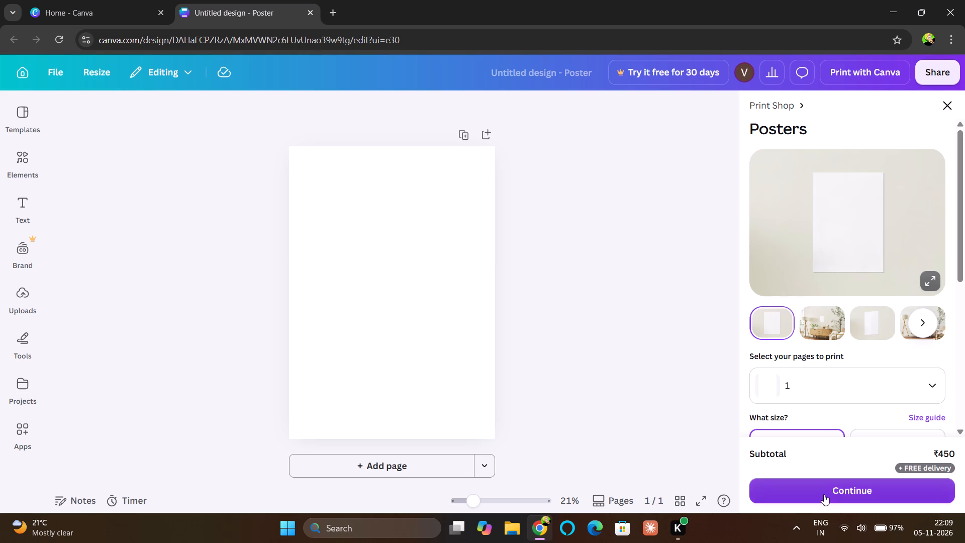
pyautogui.click(950, 106)
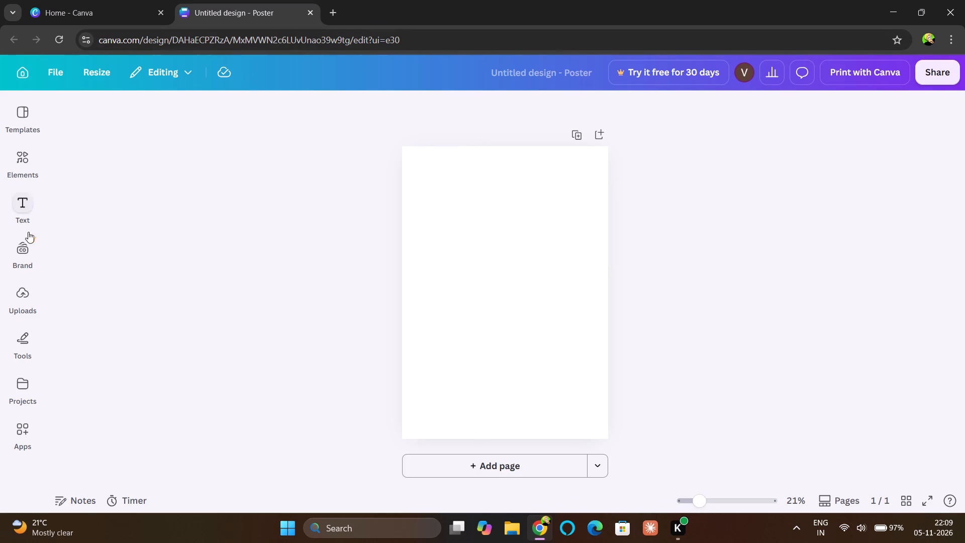
pyautogui.click(25, 110)
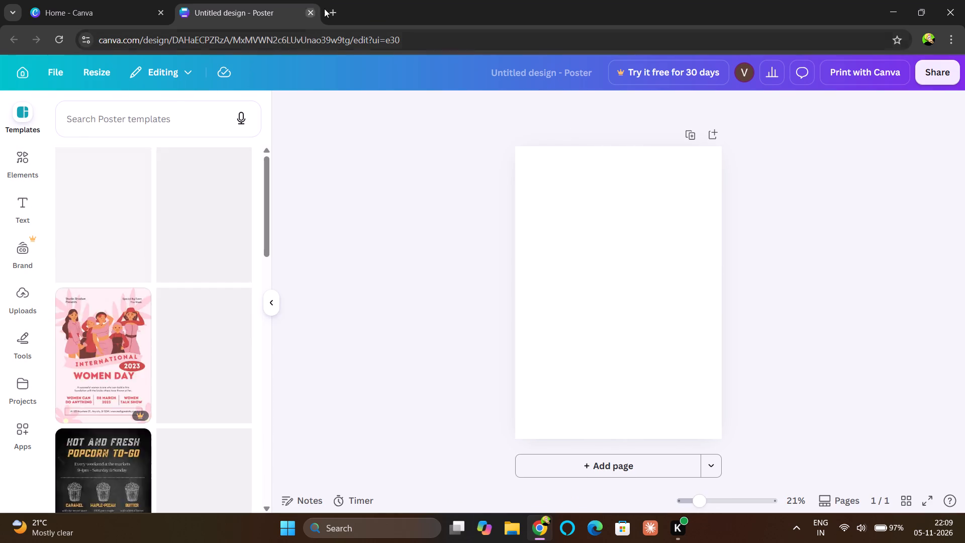
# Search Google Images in a new tab for "gohan images png" and look through the character pictures.
pyautogui.click(332, 10)
pyautogui.click(327, 35)
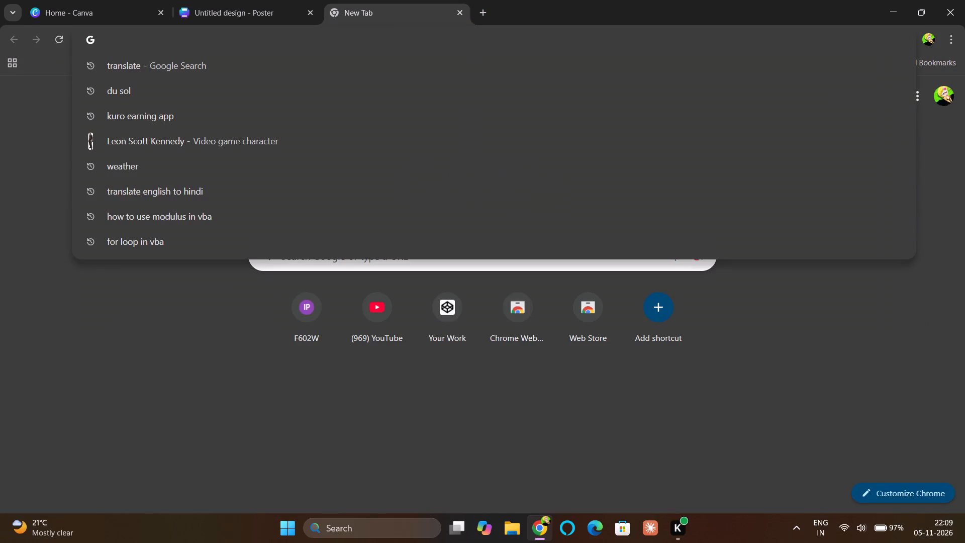
pyautogui.write('gohan')
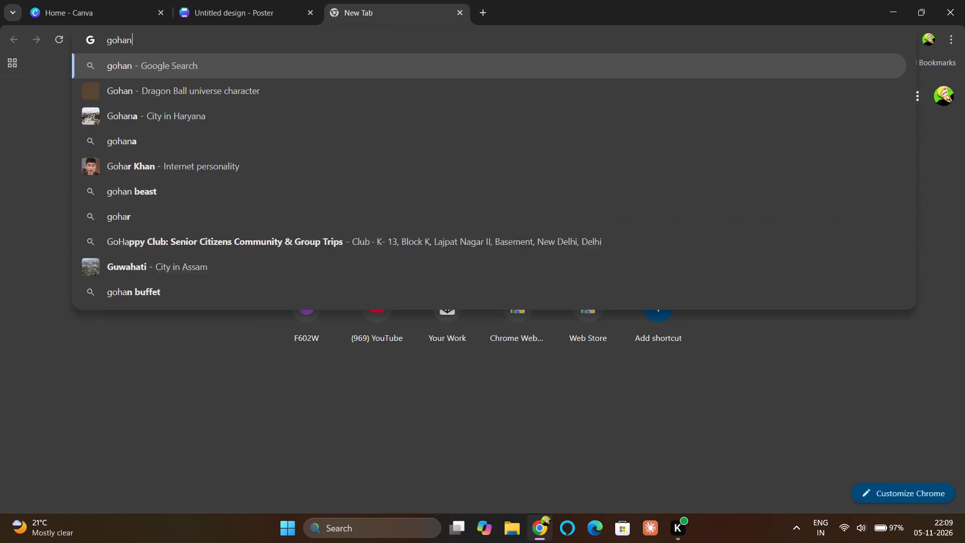
pyautogui.press('space')
pyautogui.write('ima')
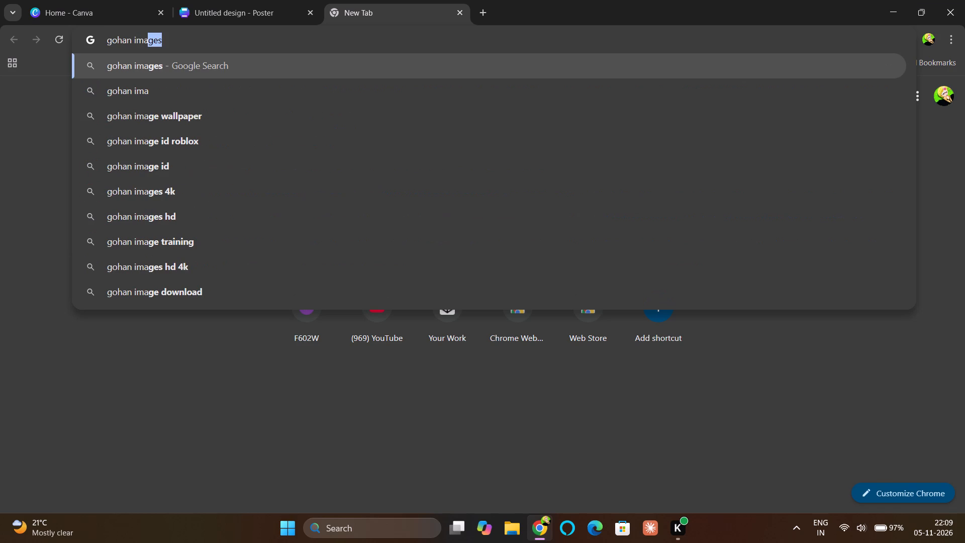
pyautogui.press('Down')
pyautogui.press('space')
pyautogui.press('BackSpace')
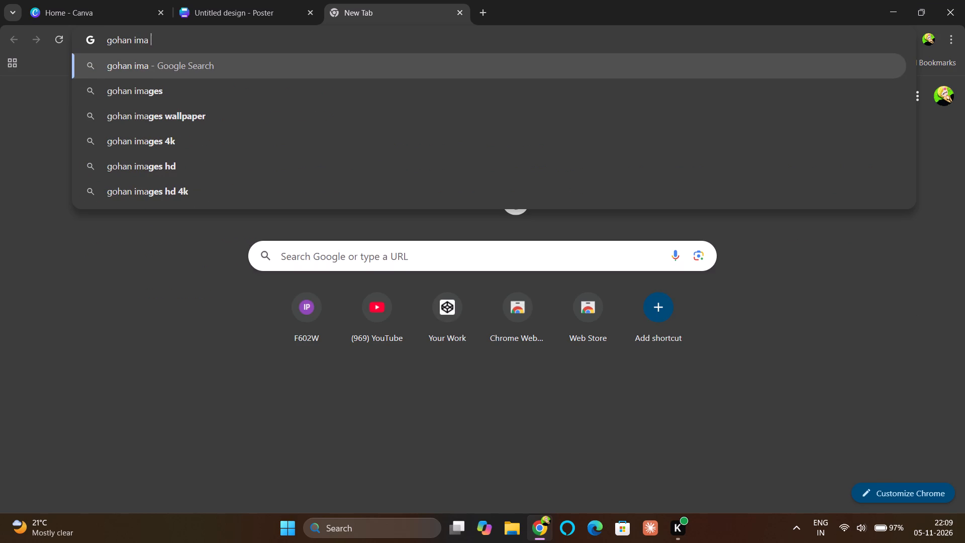
pyautogui.press('Down')
pyautogui.press('space')
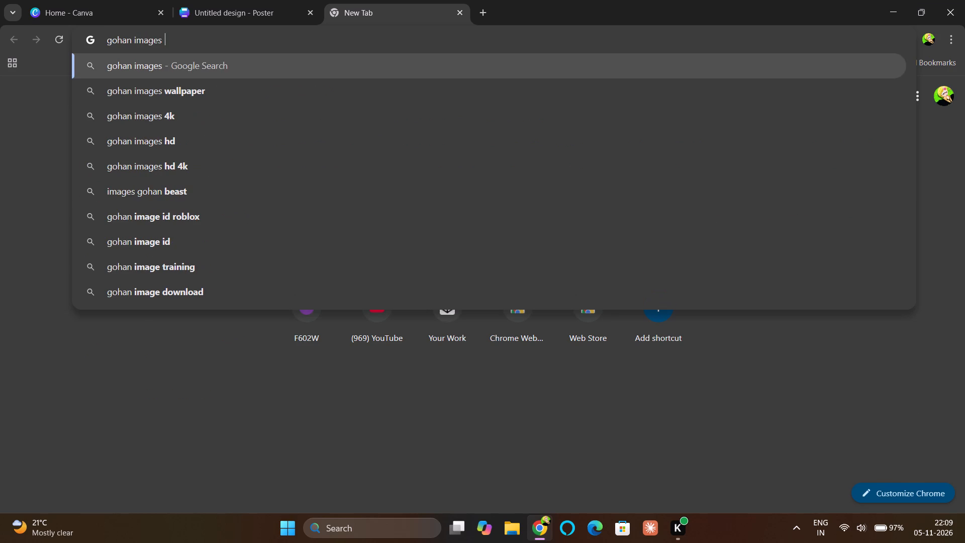
pyautogui.write('png')
pyautogui.press('Return')
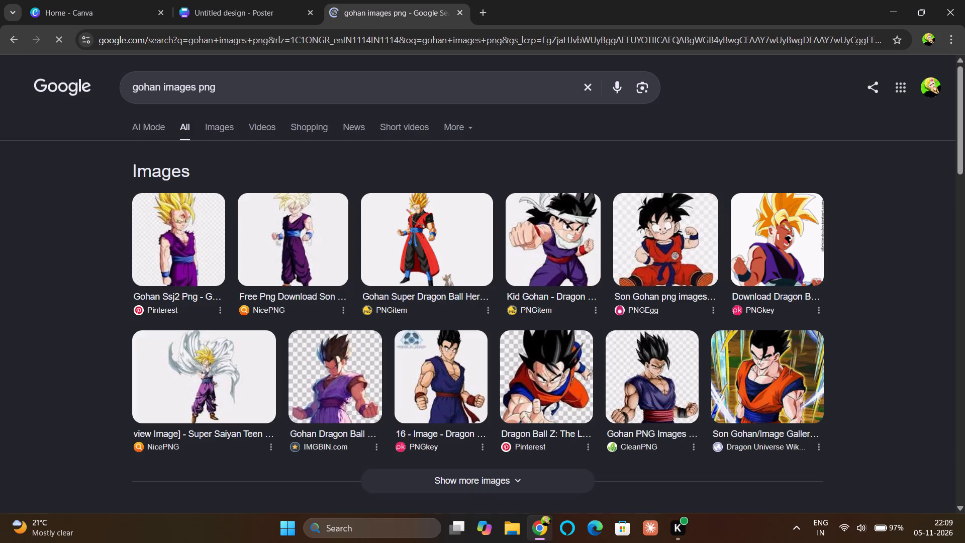
pyautogui.click(227, 134)
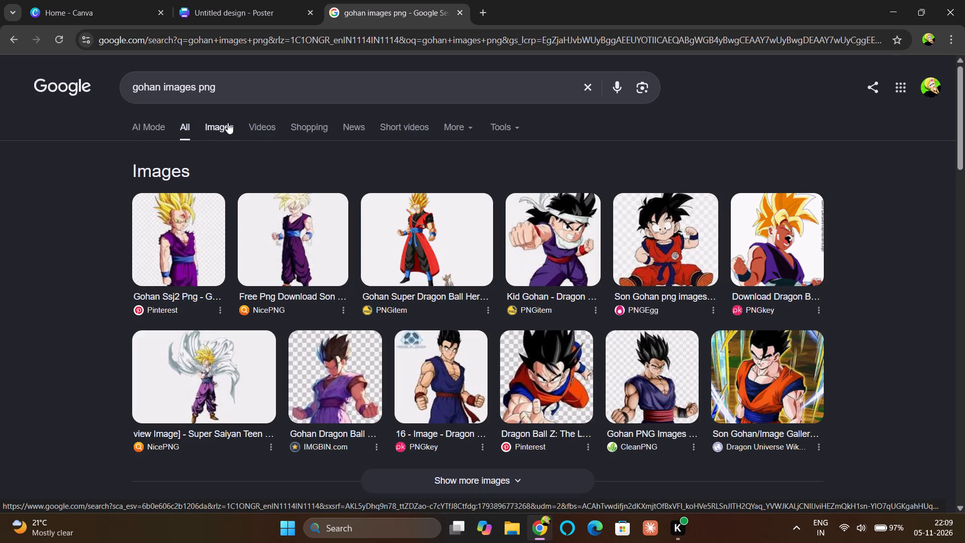
pyautogui.click(229, 124)
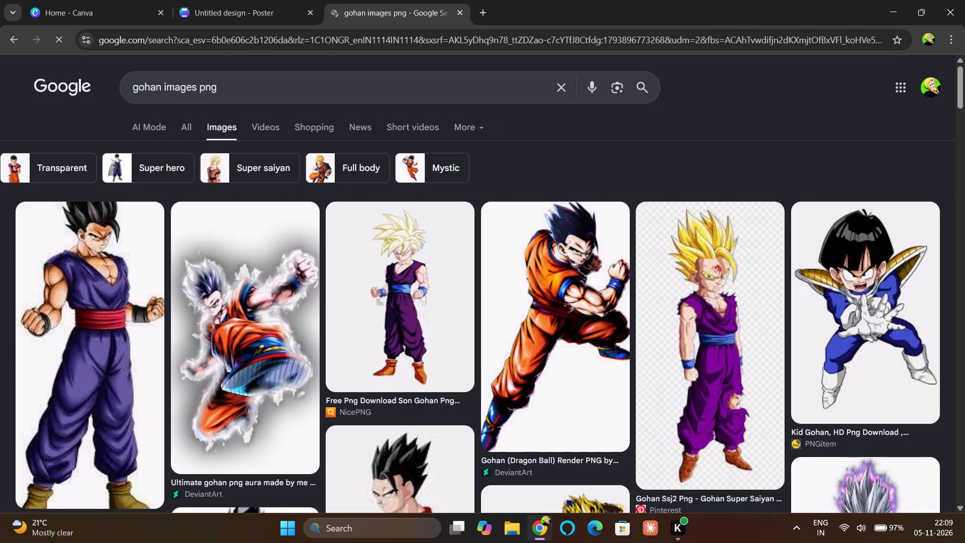
pyautogui.scroll(-2, 453, 197)
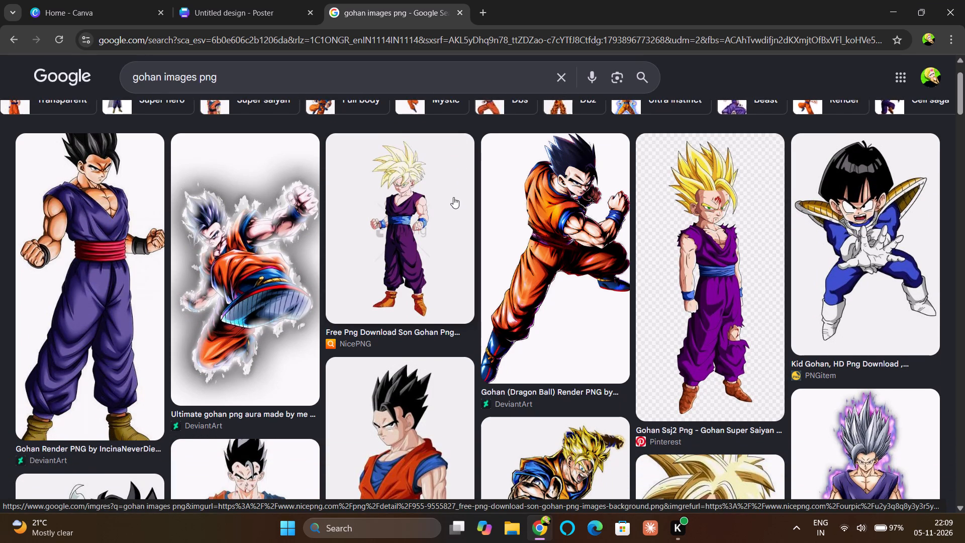
pyautogui.scroll(-1, 453, 197)
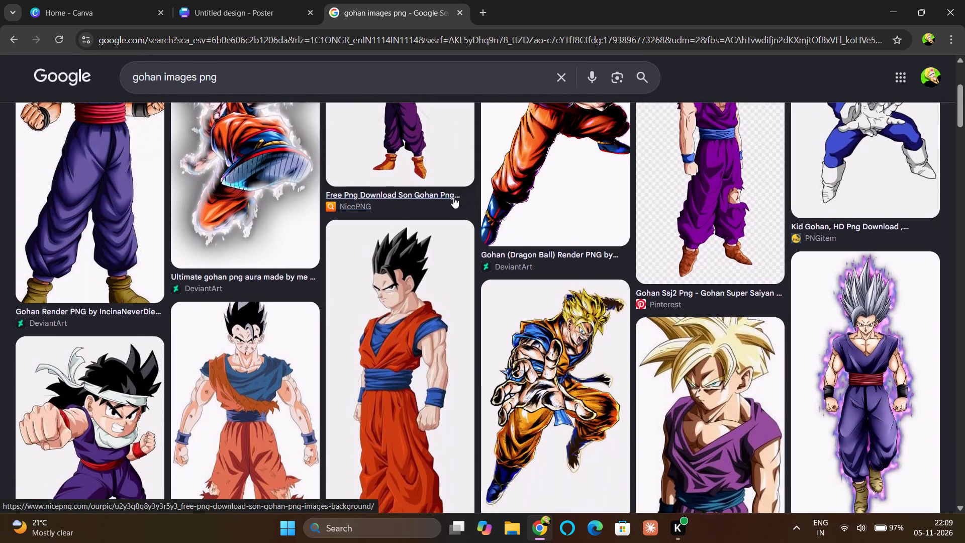
pyautogui.scroll(-3, 453, 197)
pyautogui.scroll(2, 453, 197)
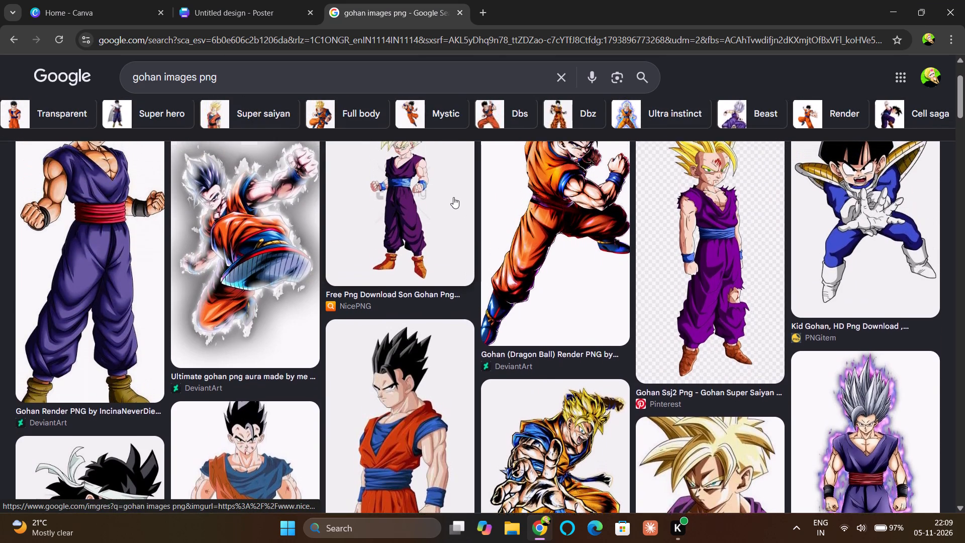
pyautogui.scroll(2, 453, 197)
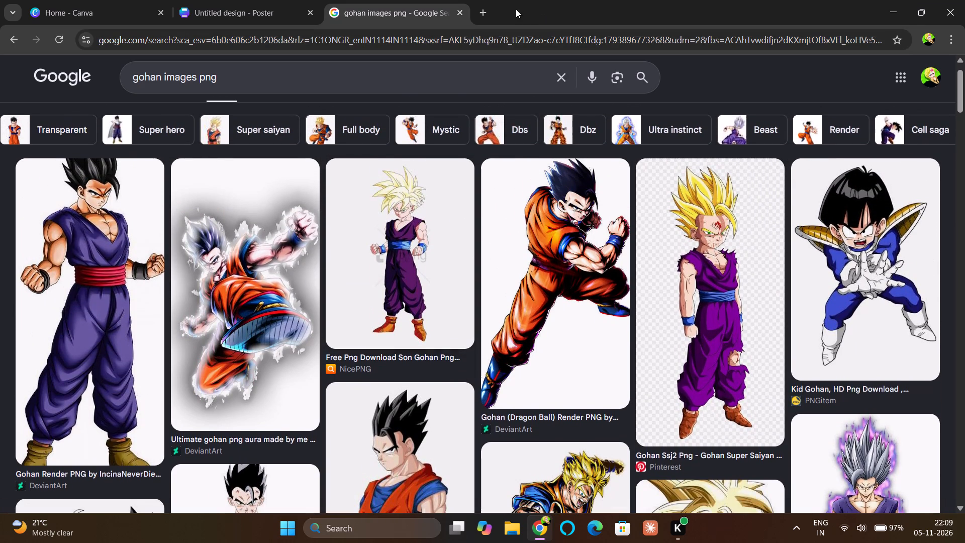
# Search Google Images in another new tab for "cell games background".
pyautogui.click(479, 10)
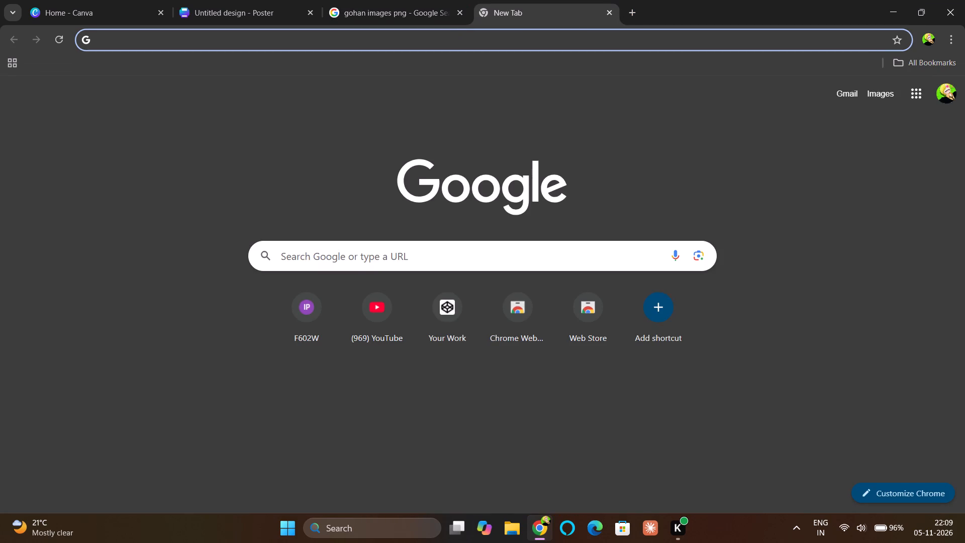
pyautogui.click(456, 34)
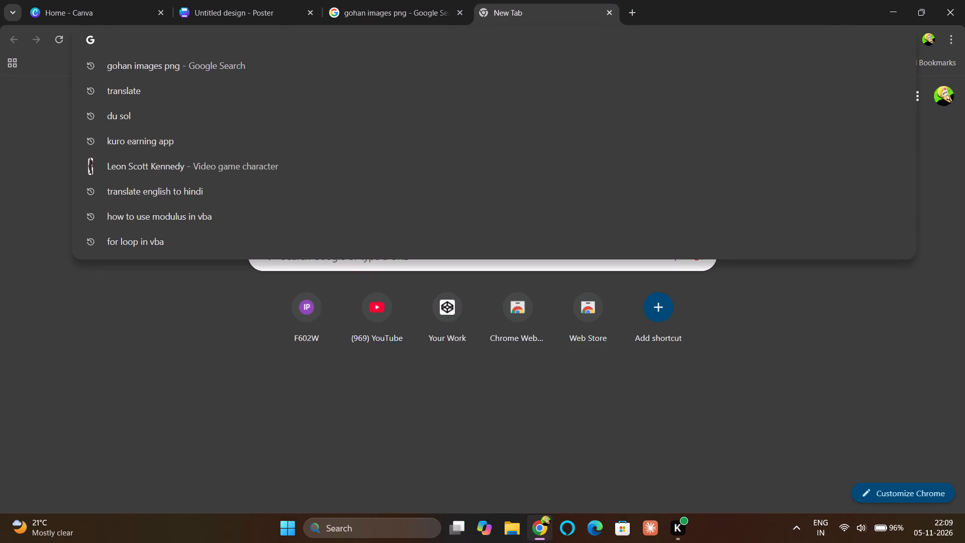
pyautogui.write('cell game back')
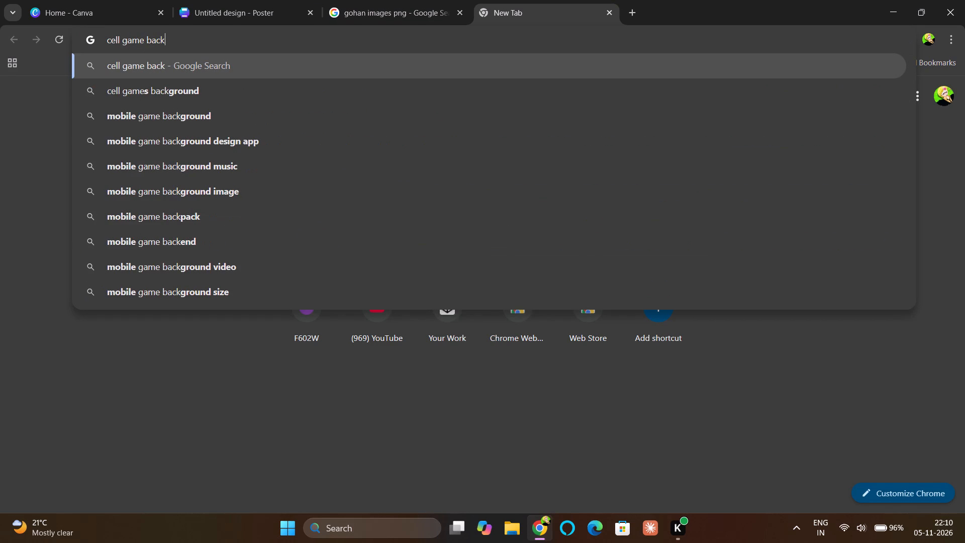
pyautogui.press('Right')
pyautogui.press('Right')
pyautogui.press('Down')
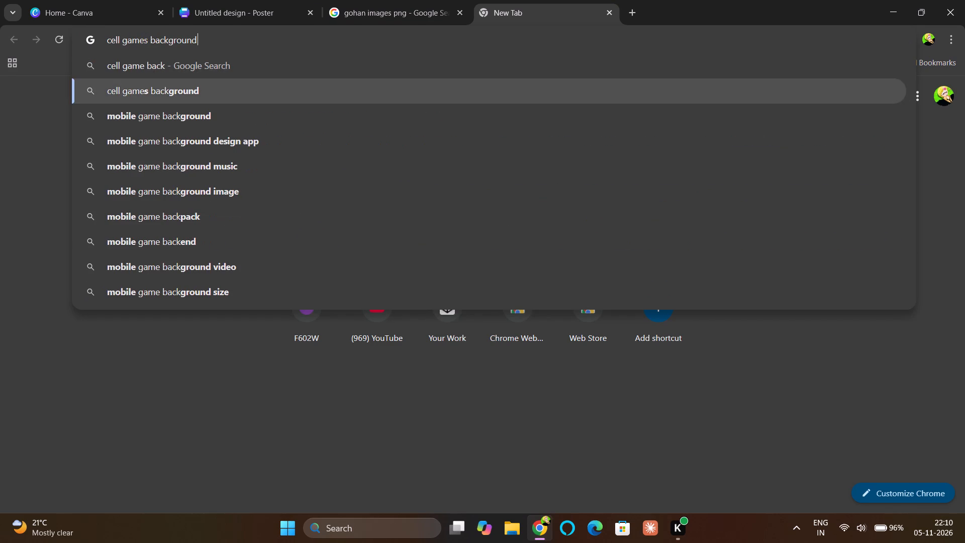
pyautogui.press('Return')
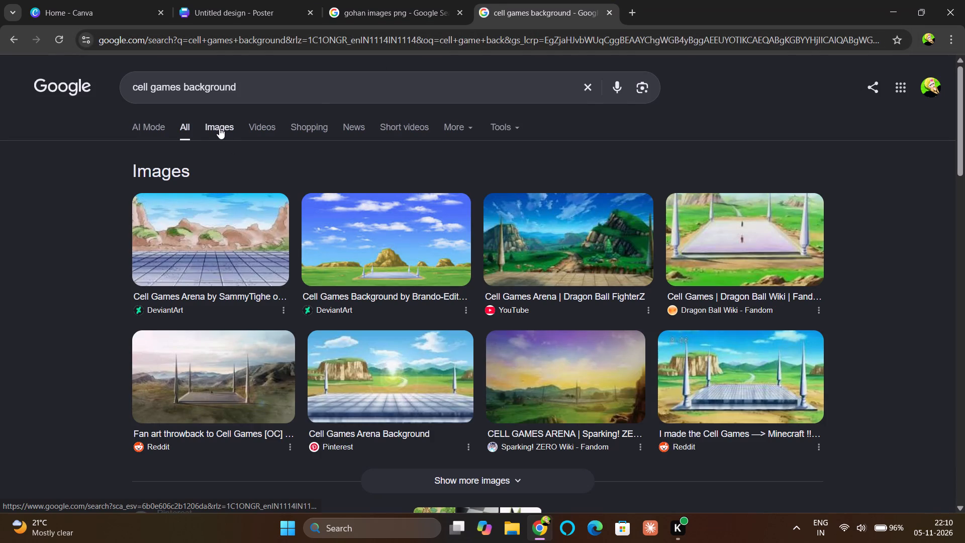
pyautogui.click(219, 128)
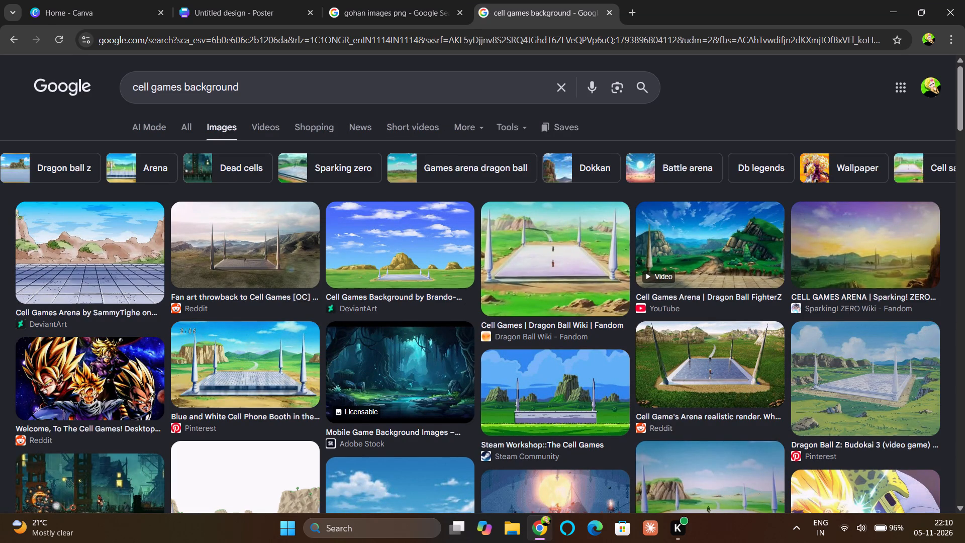
# Extend the image search to "cell games background potrate" and run it.
pyautogui.click(317, 95)
pyautogui.press('space')
pyautogui.write('port')
pyautogui.press('BackSpace')
pyautogui.press('BackSpace')
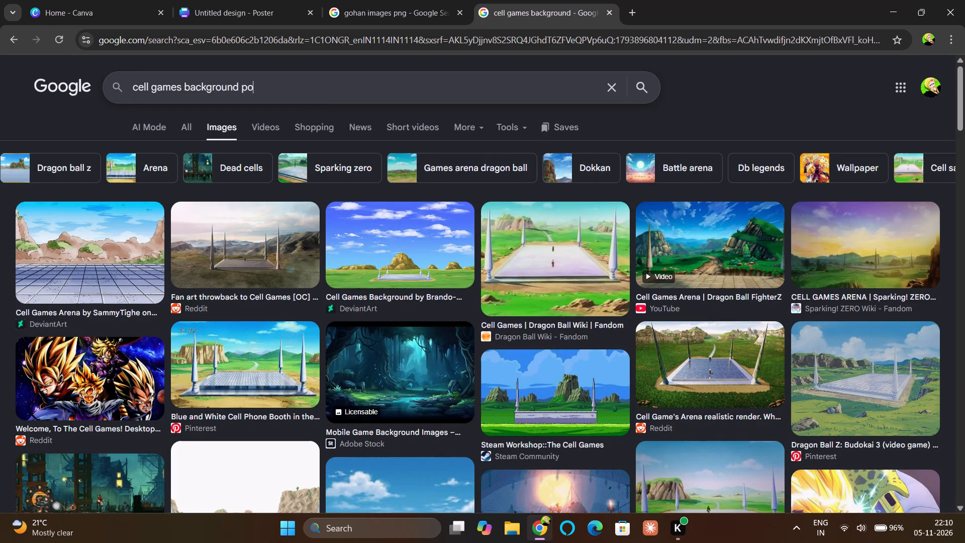
pyautogui.write('trafe')
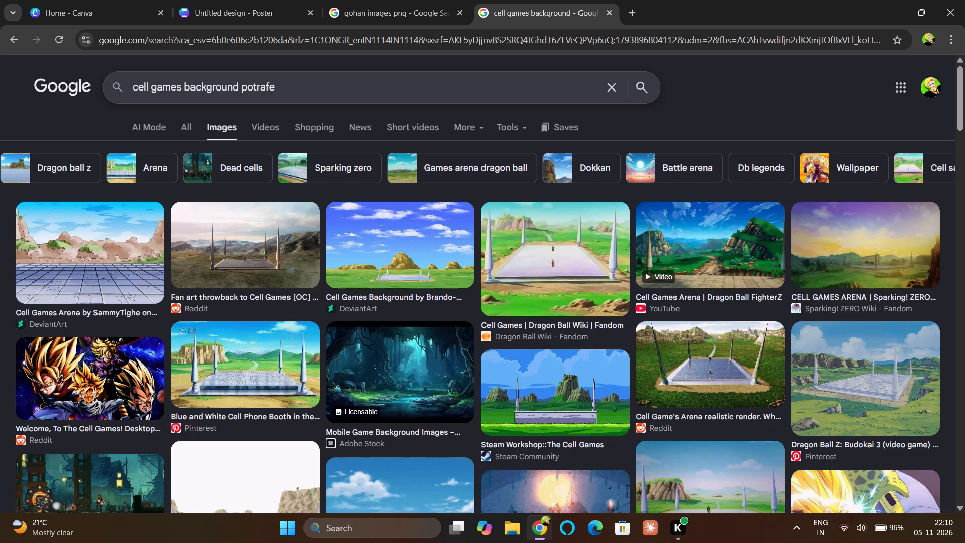
pyautogui.click(319, 90)
pyautogui.press('BackSpace')
pyautogui.press('BackSpace')
pyautogui.write('te')
pyautogui.press('Return')
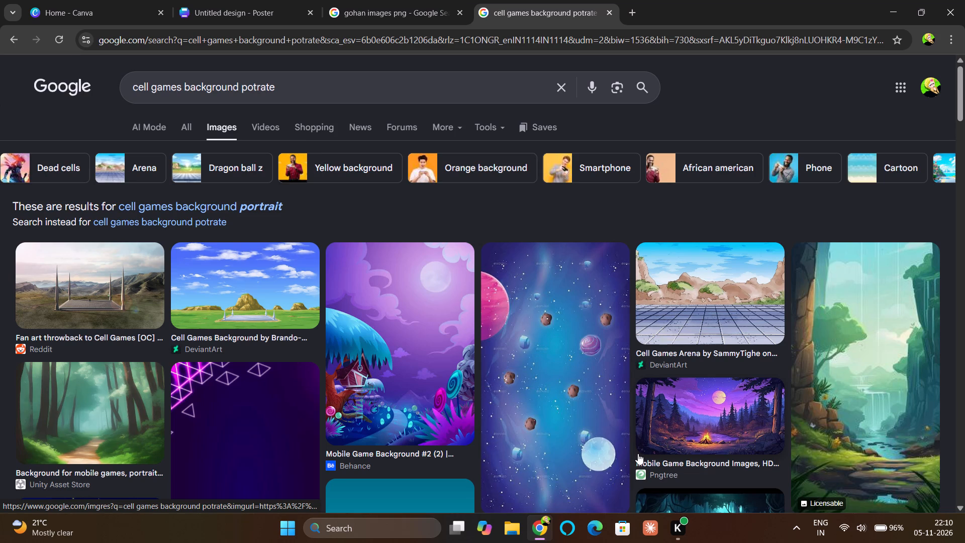
# Look through the image results for a portrait-format Cell Games arena background suitable for the poster.
pyautogui.scroll(-5, 638, 454)
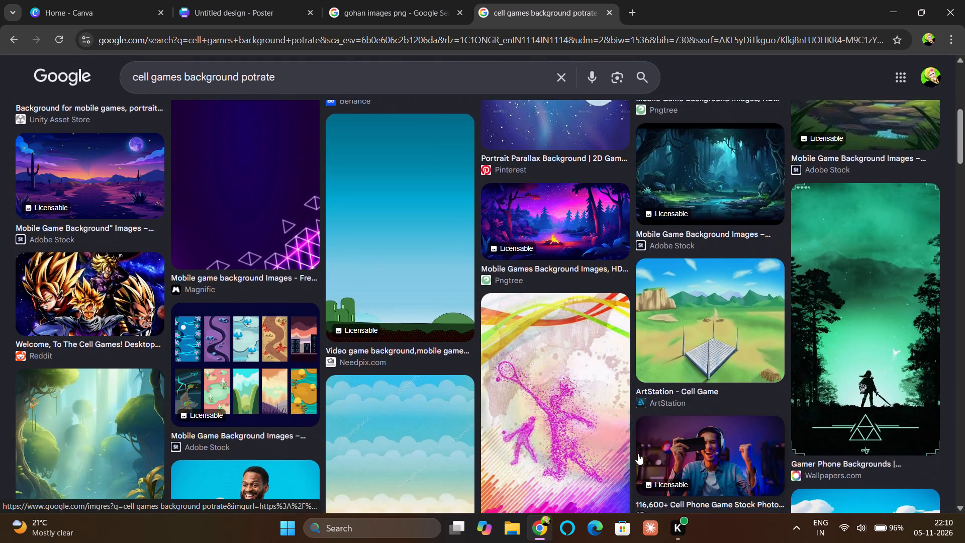
pyautogui.scroll(-4, 638, 454)
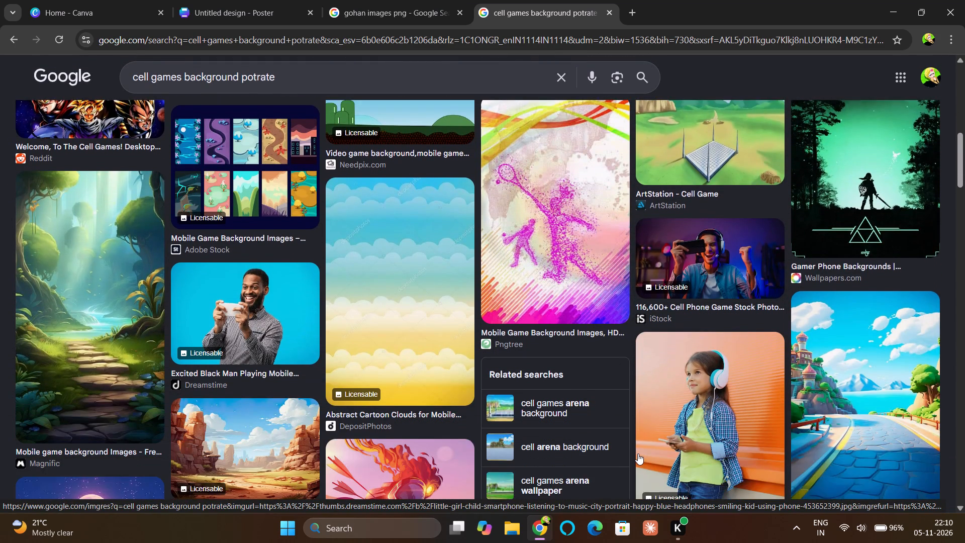
pyautogui.scroll(-3, 638, 454)
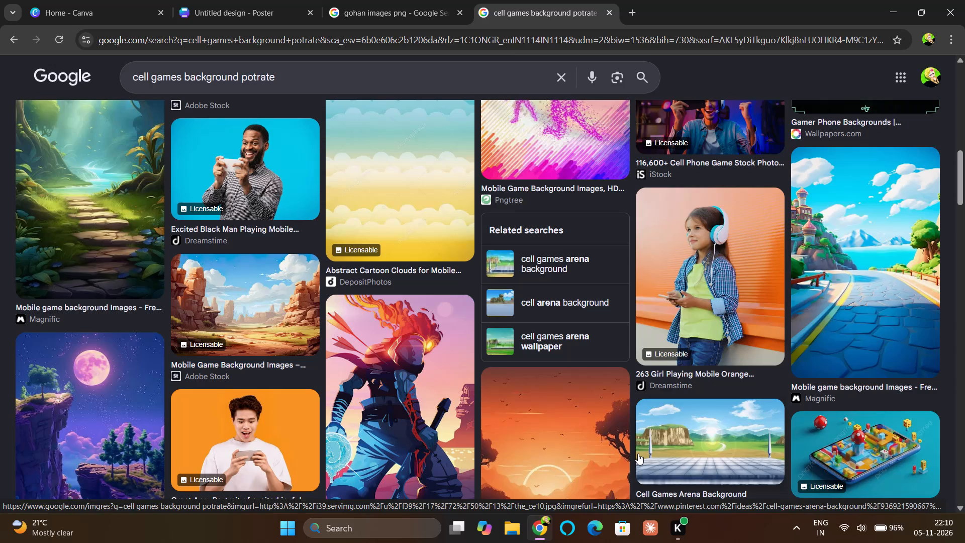
pyautogui.scroll(-2, 638, 454)
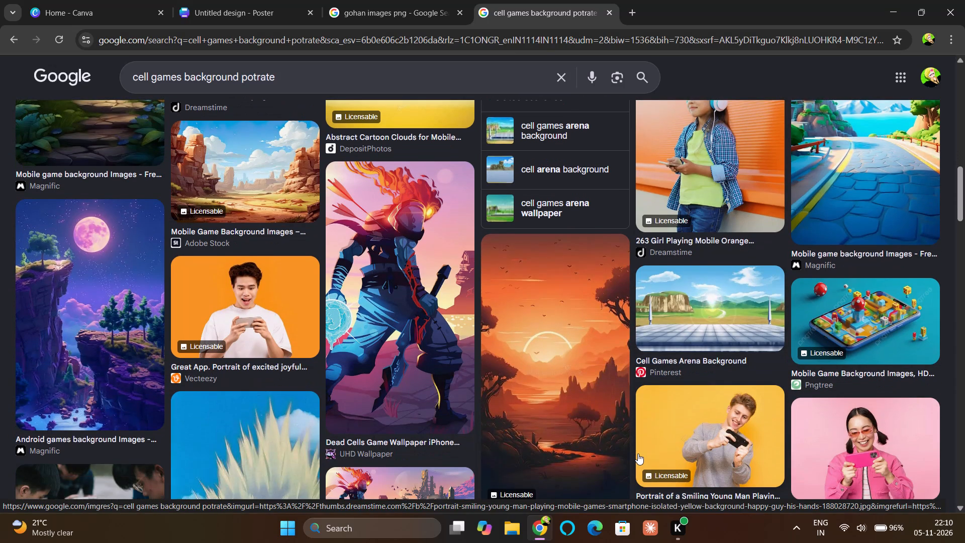
pyautogui.scroll(-3, 638, 454)
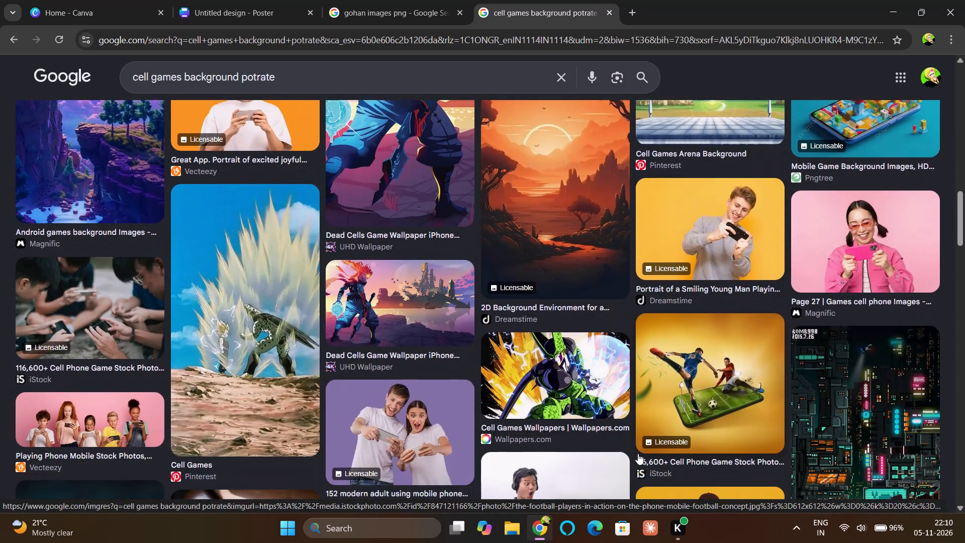
pyautogui.scroll(-1, 638, 454)
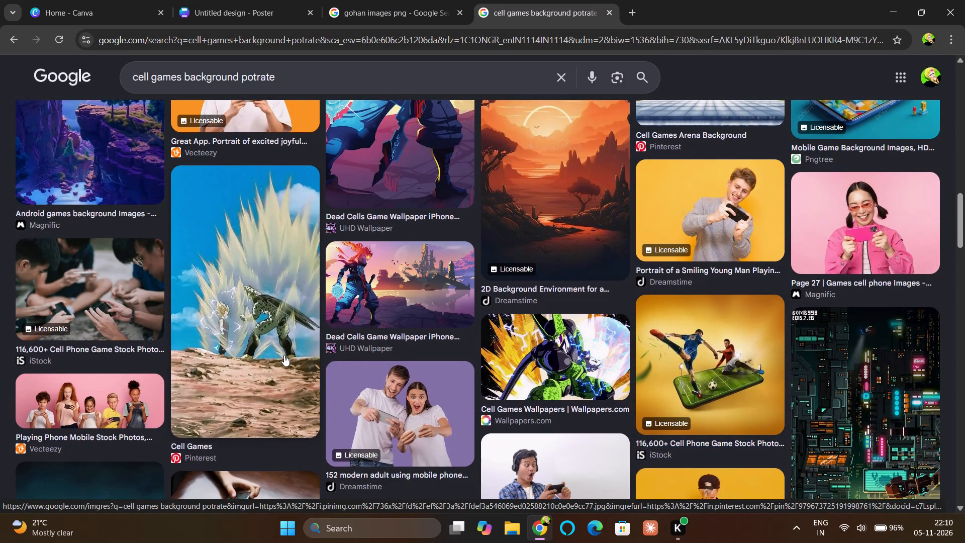
pyautogui.scroll(-3, 284, 355)
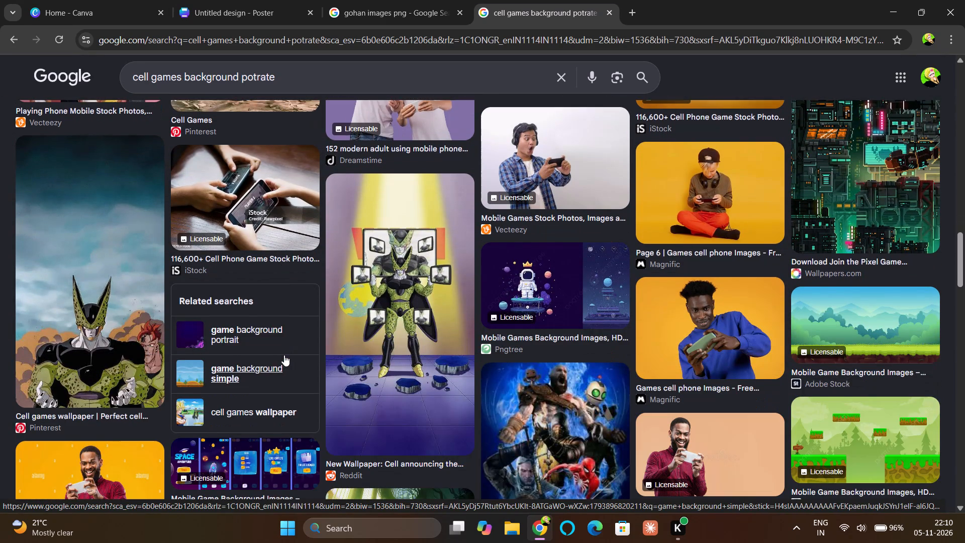
pyautogui.scroll(-1, 284, 355)
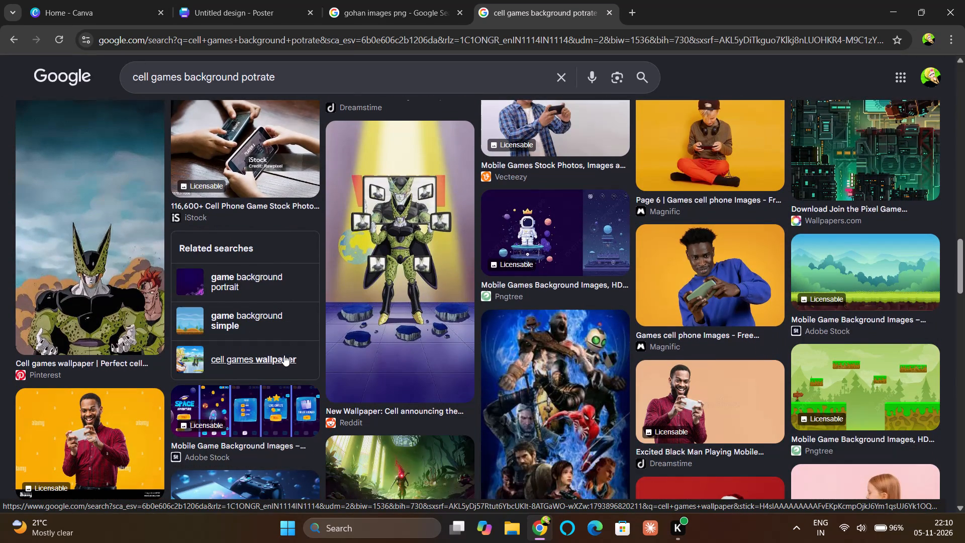
pyautogui.scroll(9, 284, 355)
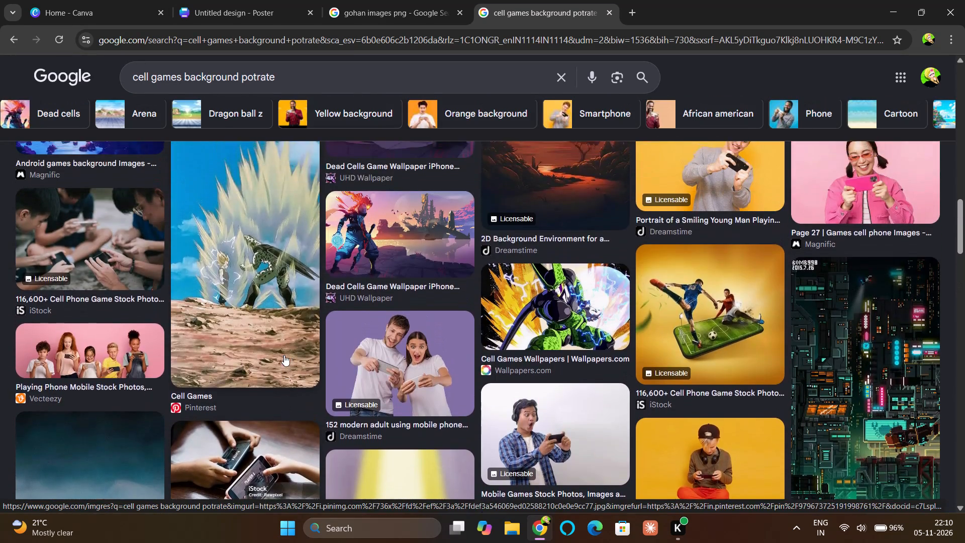
pyautogui.scroll(4, 284, 355)
pyautogui.scroll(-2, 284, 355)
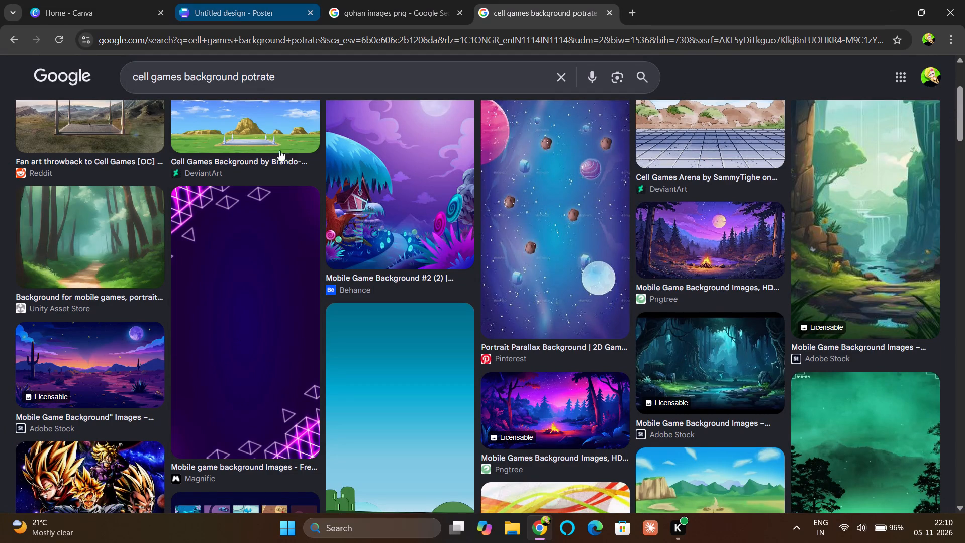
pyautogui.scroll(-1, 274, 254)
# Close the Create a design window on Canva's home page, look over the recent posters, and return to the background image search.
pyautogui.click(78, 0)
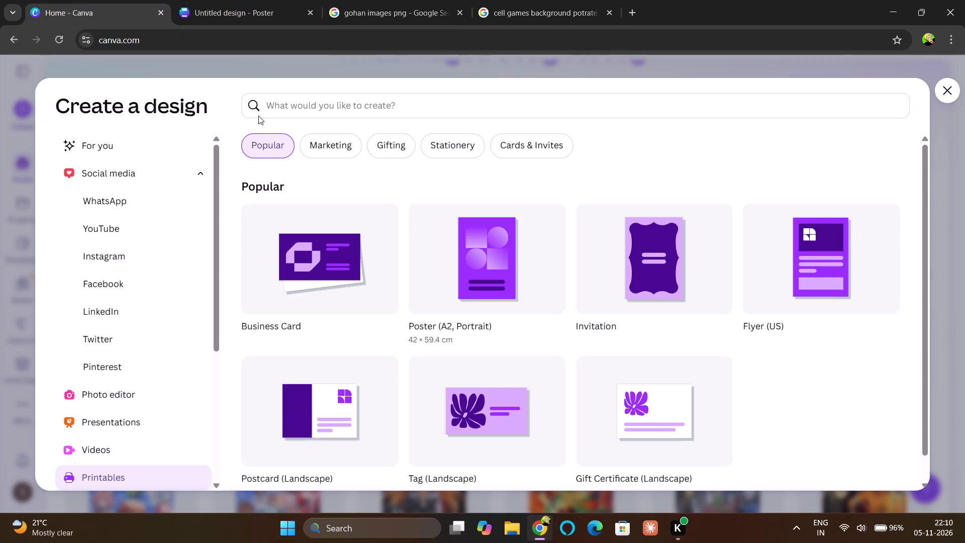
pyautogui.click(942, 94)
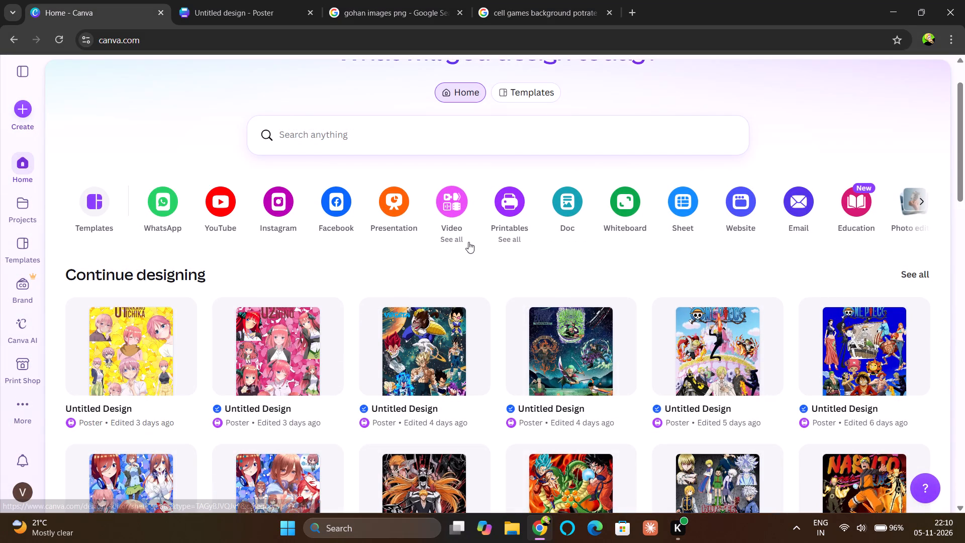
pyautogui.hscroll(1, 528, 267)
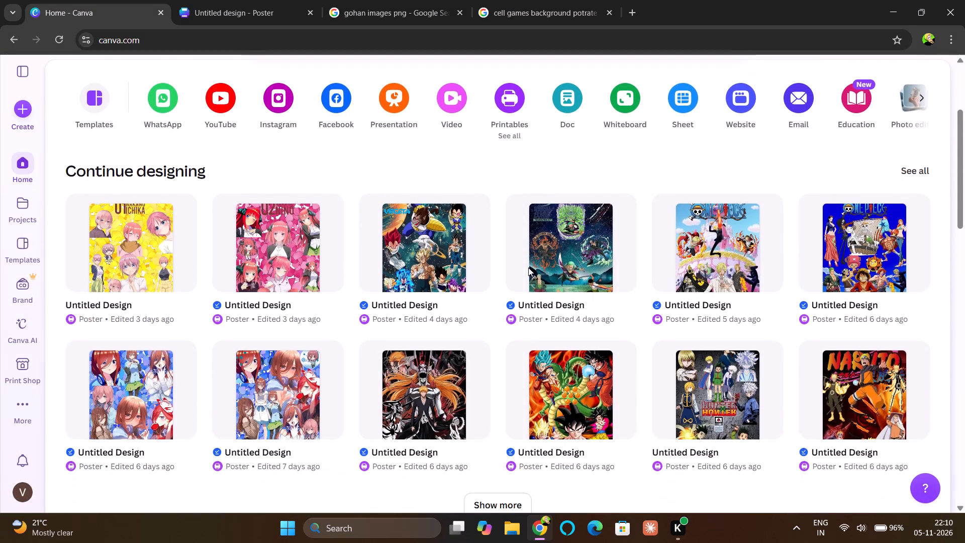
pyautogui.hscroll(1, 528, 267)
pyautogui.click(250, 1)
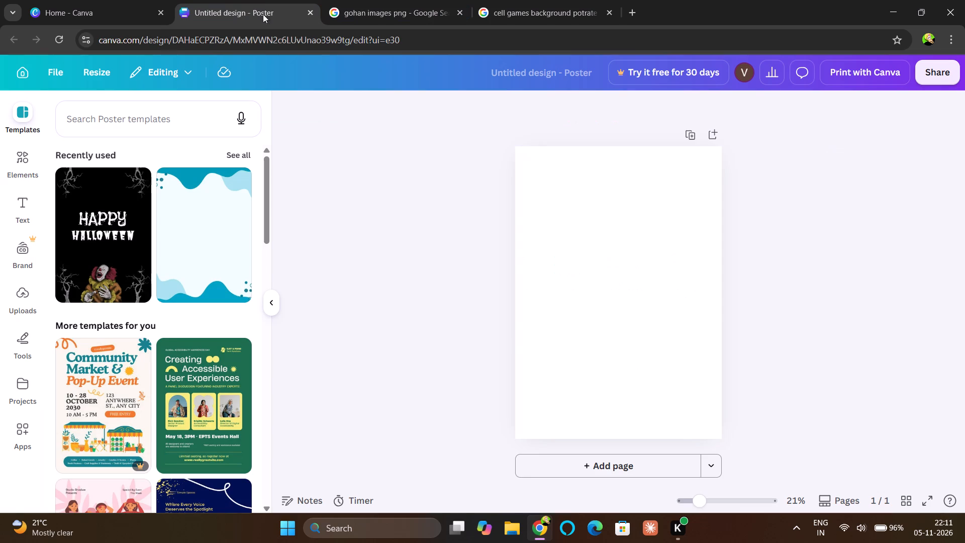
pyautogui.click(381, 1)
pyautogui.click(518, 7)
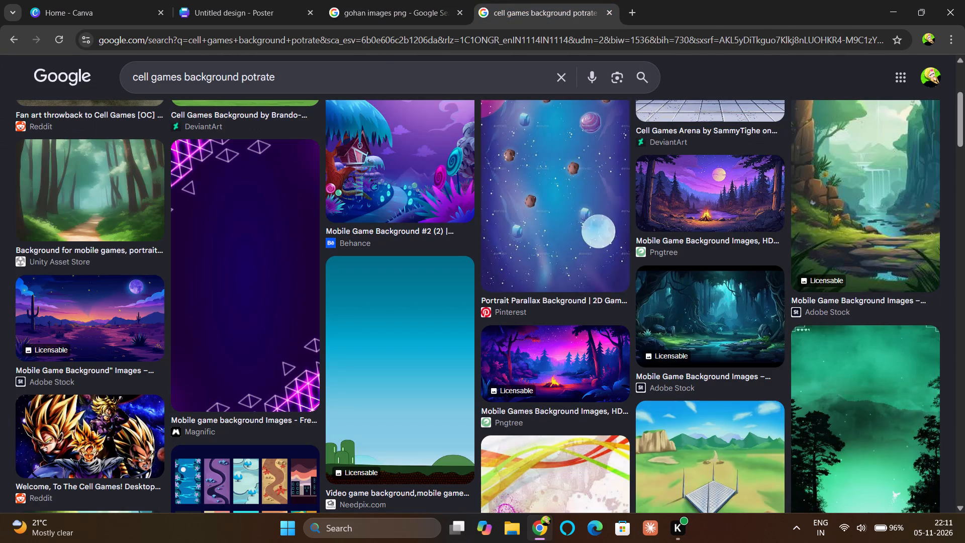
# Replace the background image search with the suggested query "dark background portrait".
pyautogui.click(341, 66)
pyautogui.press('BackSpace')
pyautogui.press('BackSpace')
pyautogui.press('BackSpace')
pyautogui.press('BackSpace')
pyautogui.press('BackSpace')
pyautogui.press('BackSpace')
pyautogui.press('BackSpace')
pyautogui.press('BackSpace')
pyautogui.press('BackSpace')
pyautogui.press('BackSpace')
pyautogui.press('BackSpace')
pyautogui.press('BackSpace')
pyautogui.press('BackSpace')
pyautogui.press('BackSpace')
pyautogui.press('BackSpace')
pyautogui.press('BackSpace')
pyautogui.press('BackSpace')
pyautogui.press('BackSpace')
pyautogui.press('BackSpace')
pyautogui.press('BackSpace')
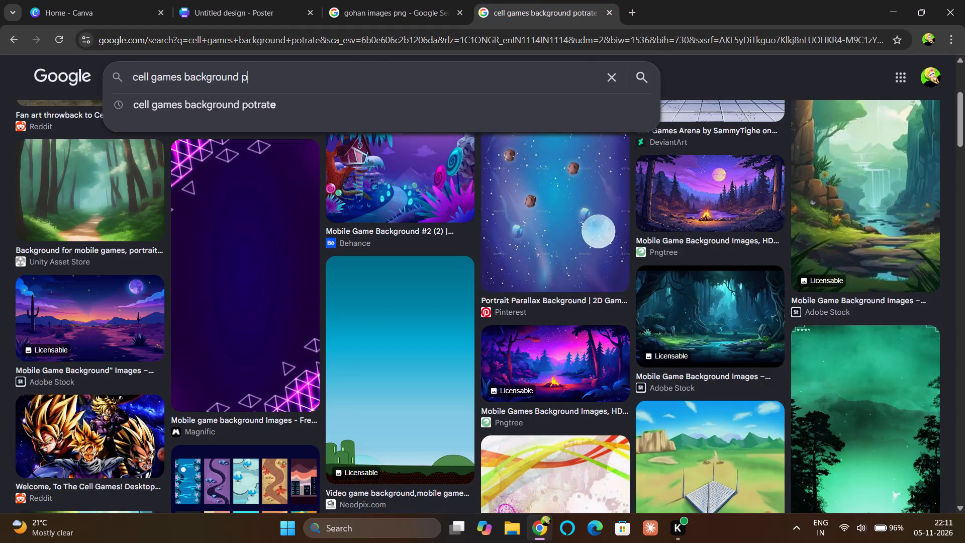
pyautogui.write('dark back')
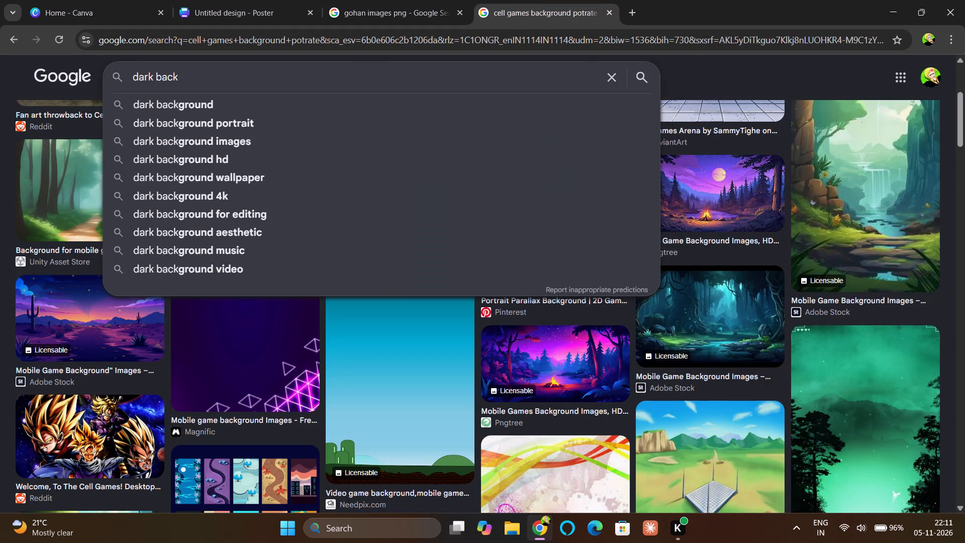
pyautogui.press('Down')
pyautogui.press('Down')
pyautogui.press('Return')
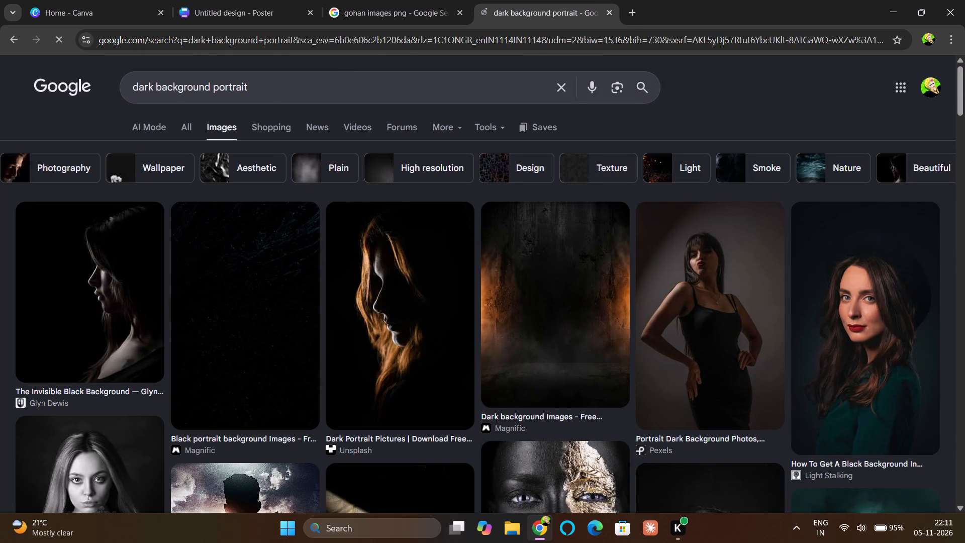
# Narrow the image search to "dark blue background portrait".
pyautogui.click(153, 86)
pyautogui.press('space')
pyautogui.write('blue')
pyautogui.press('Return')
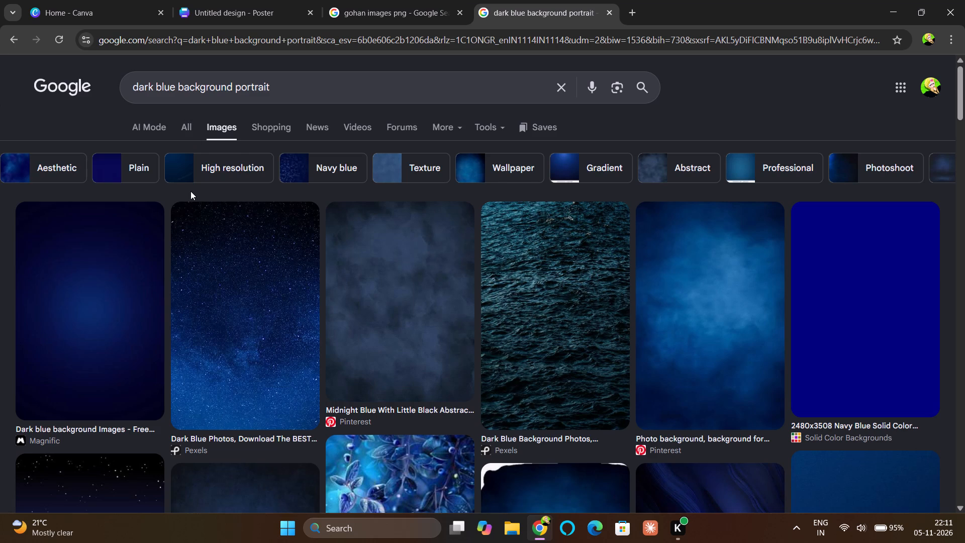
# Look through the dark blue portrait images for a background suitable for the poster.
pyautogui.scroll(-2, 190, 191)
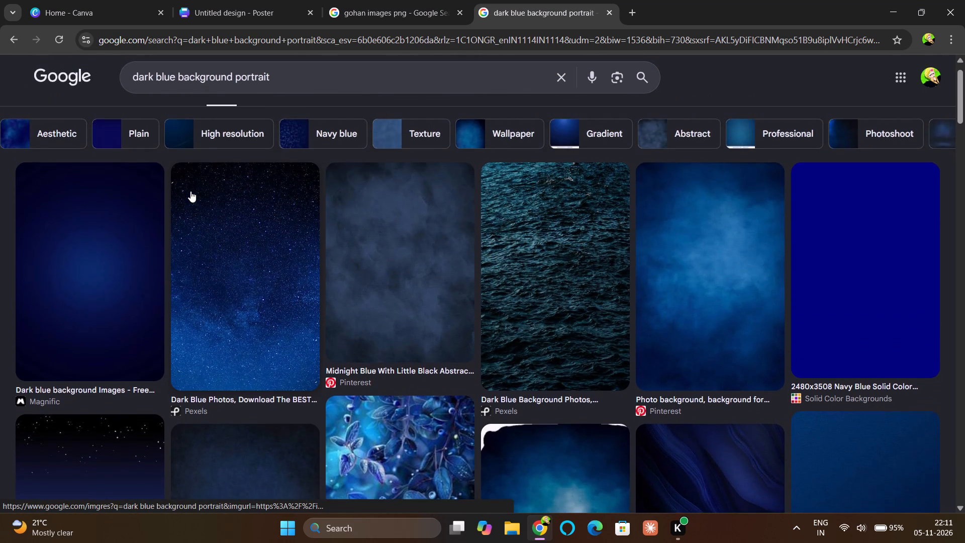
pyautogui.scroll(-2, 190, 191)
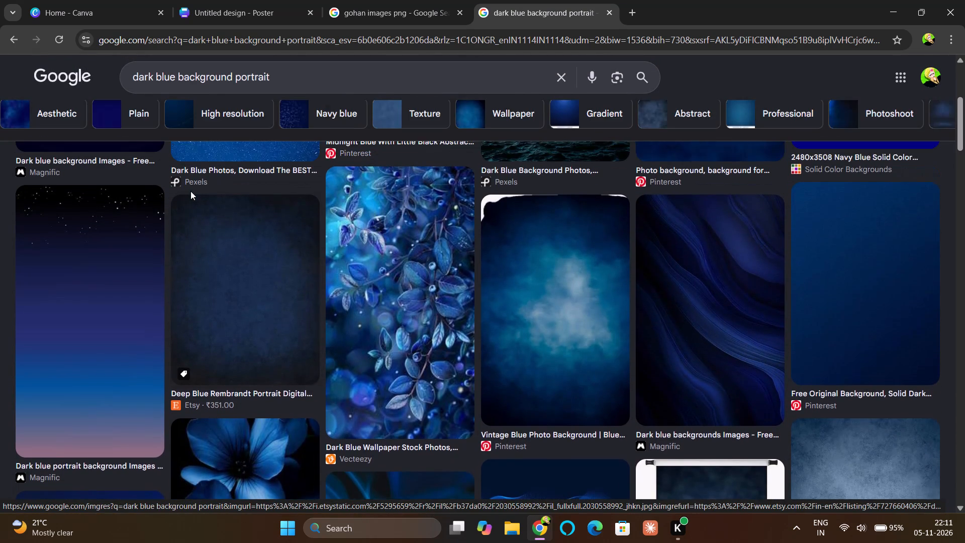
pyautogui.scroll(-1, 190, 191)
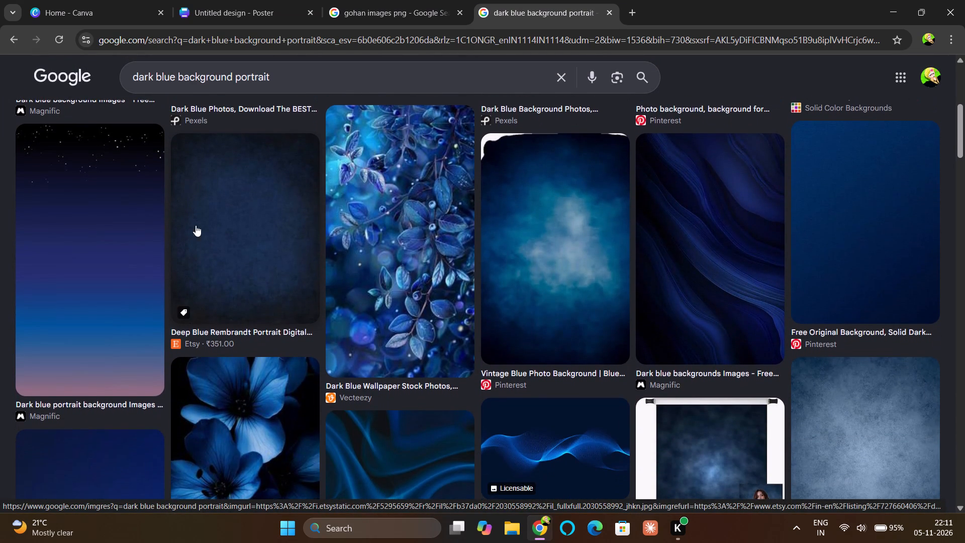
pyautogui.scroll(-2, 283, 352)
pyautogui.scroll(2, 283, 352)
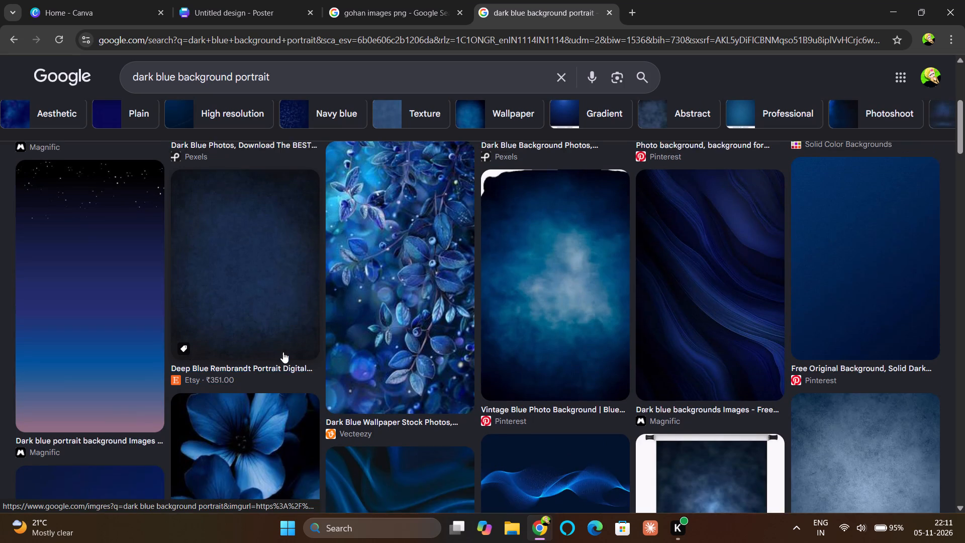
pyautogui.scroll(1, 283, 352)
pyautogui.scroll(-2, 283, 352)
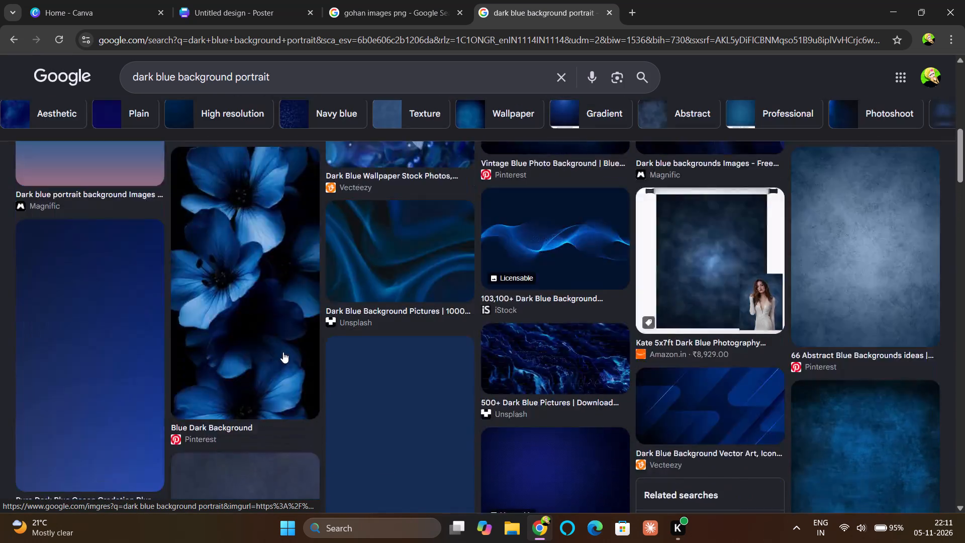
pyautogui.scroll(-1, 283, 352)
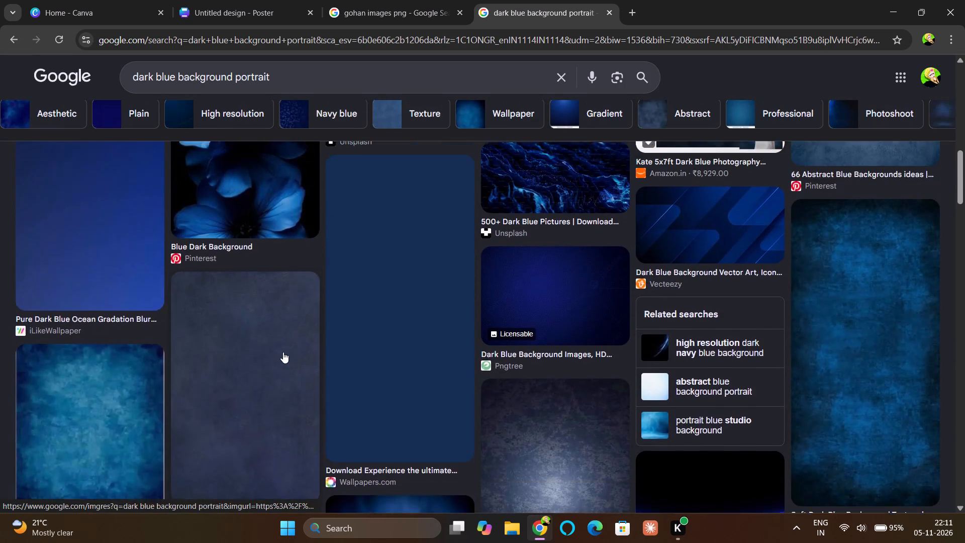
pyautogui.scroll(-1, 283, 352)
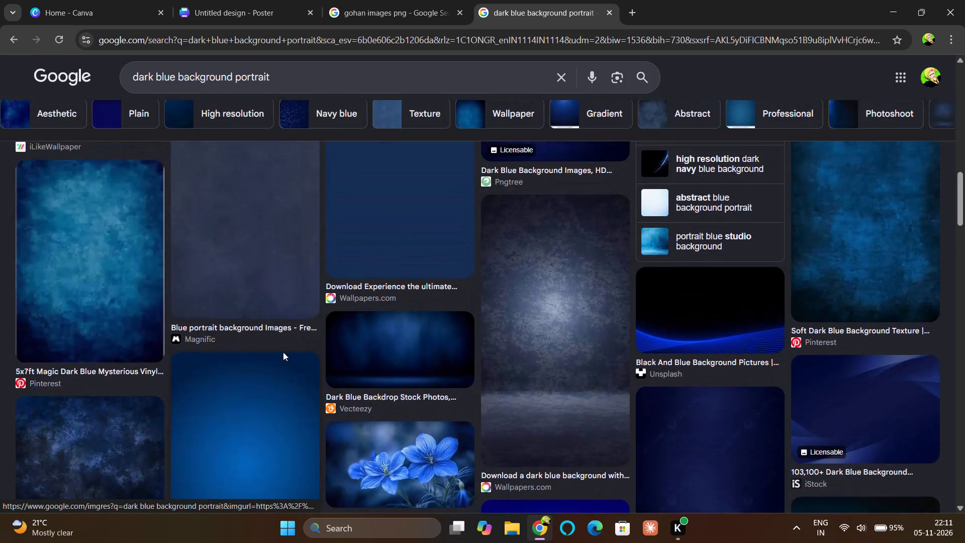
pyautogui.scroll(-3, 283, 352)
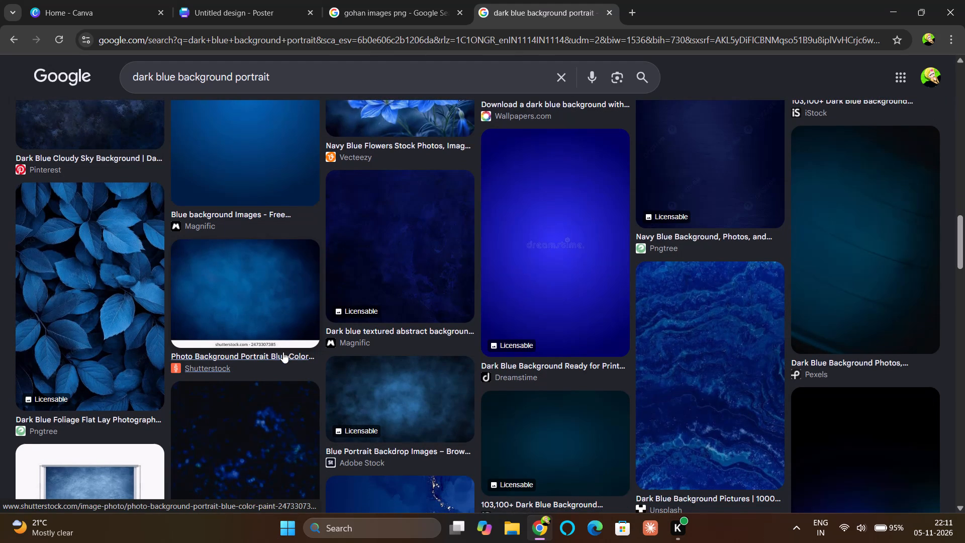
pyautogui.scroll(-2, 283, 352)
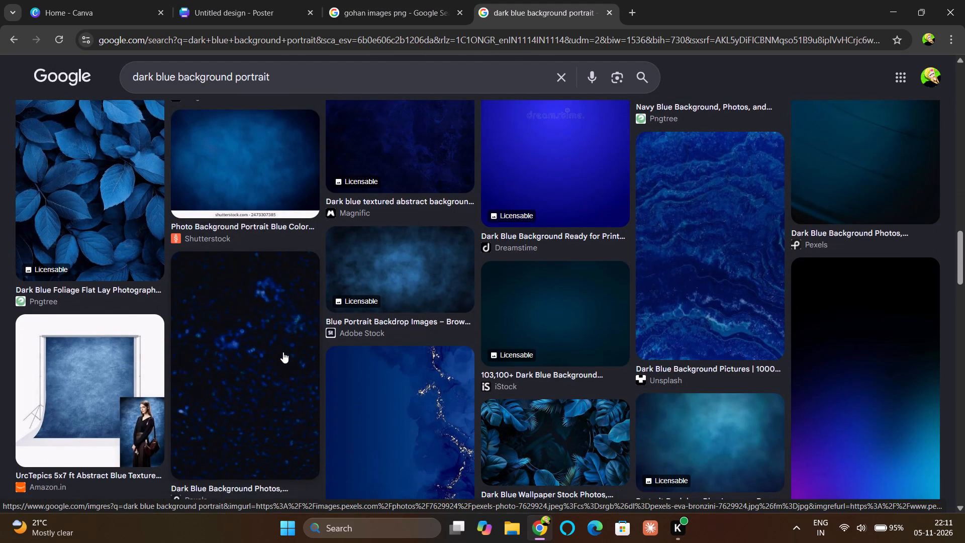
pyautogui.scroll(-4, 283, 352)
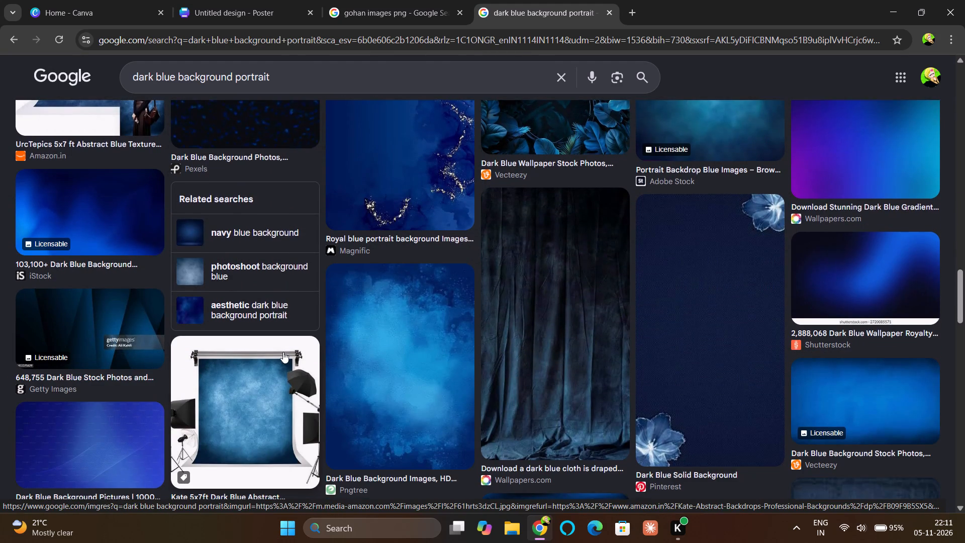
pyautogui.scroll(11, 283, 352)
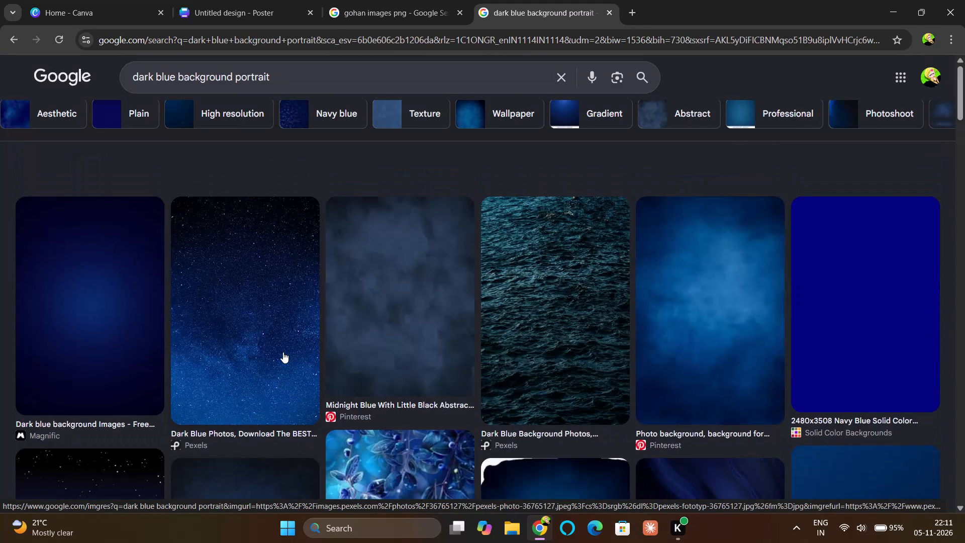
pyautogui.scroll(-4, 283, 352)
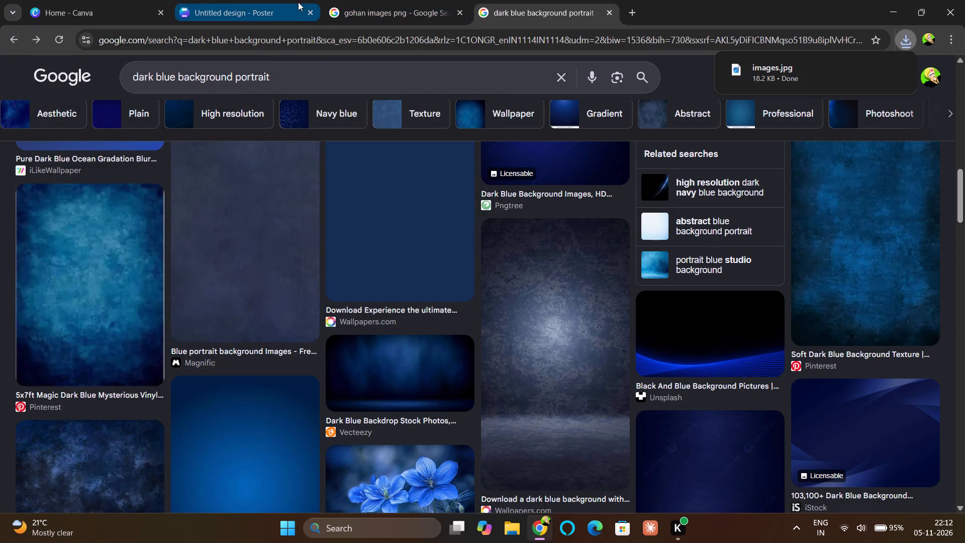
# Return to the blank Untitled design poster in Canva.
pyautogui.click(254, 0)
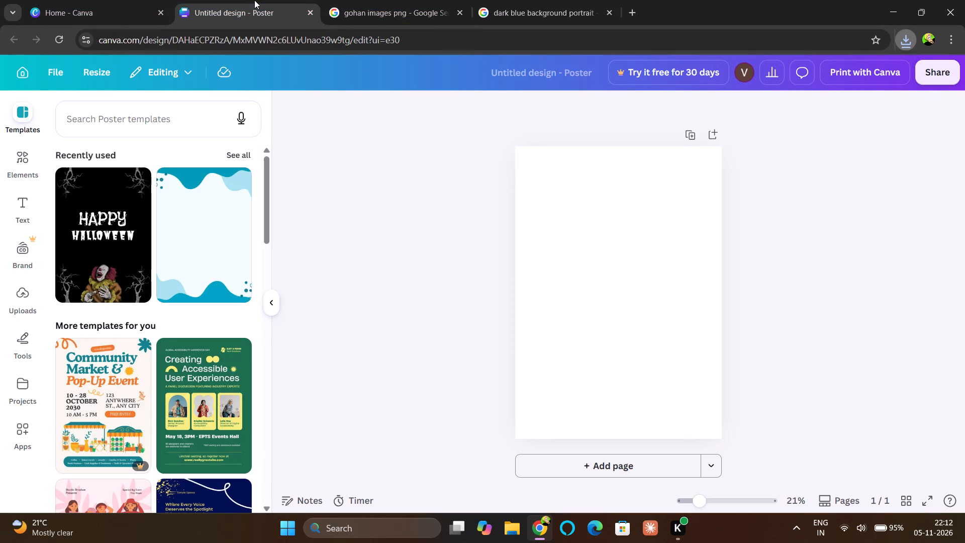
pyautogui.hotkey('alt', 'Tab')
pyautogui.hotkey('alt', 'Tab')
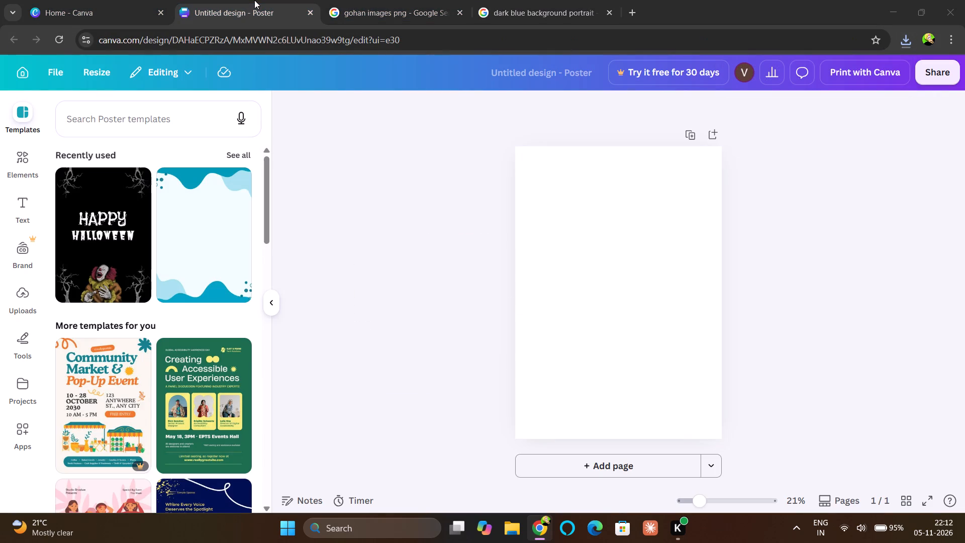
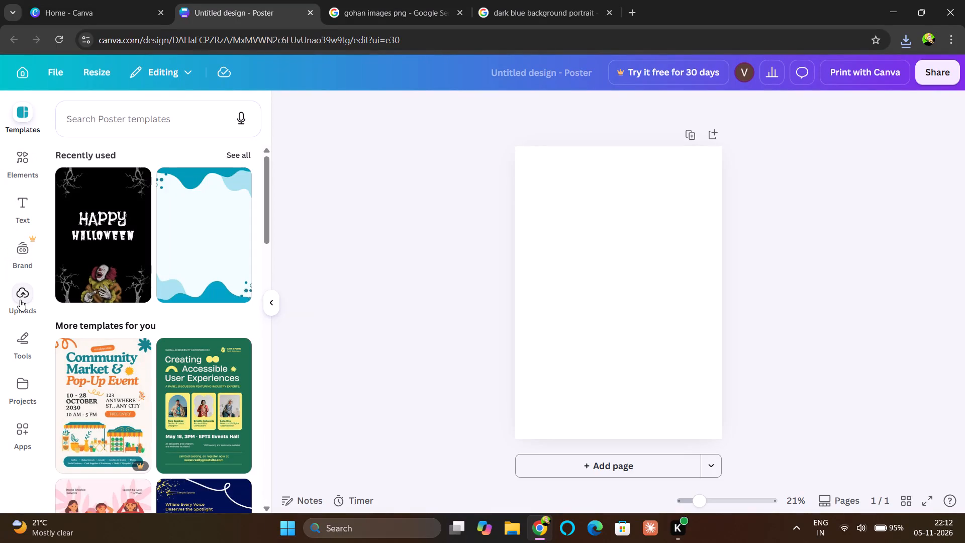
# Upload the downloaded dark blue background file "images" from the Downloads folder to the Canva uploads.
pyautogui.click(20, 300)
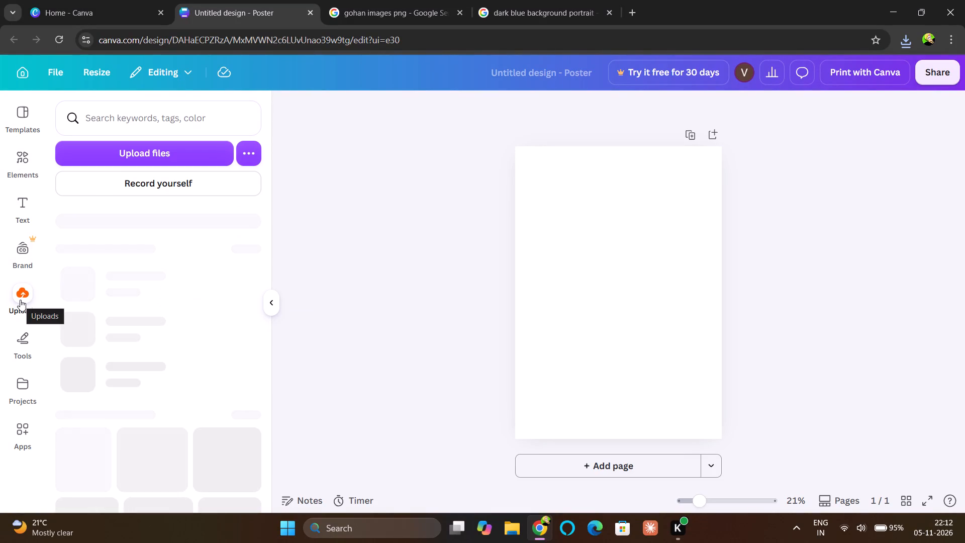
pyautogui.click(161, 155)
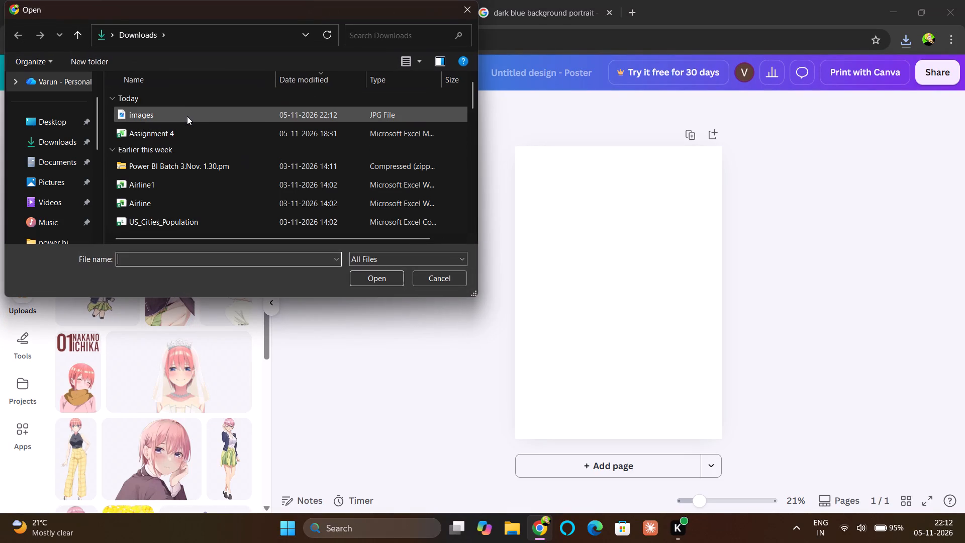
pyautogui.click(187, 116)
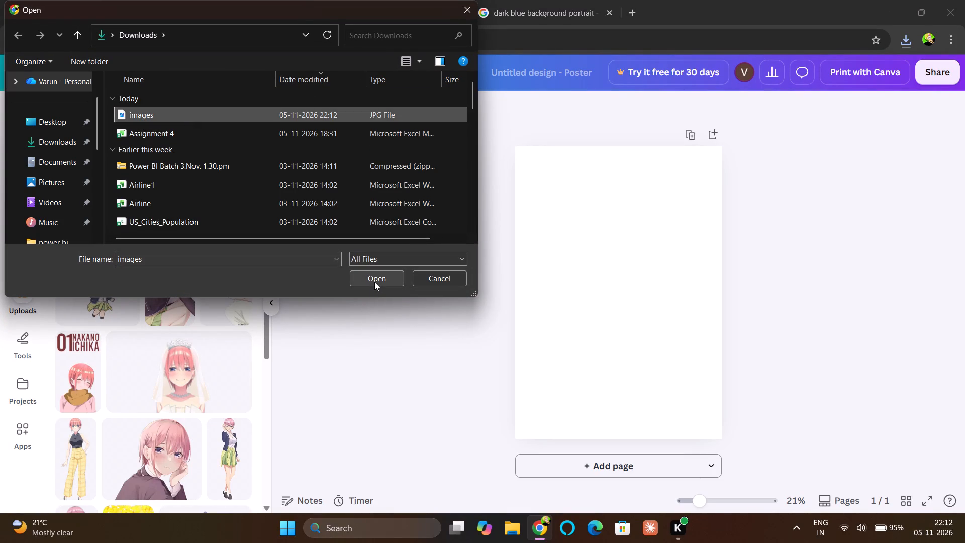
pyautogui.click(374, 282)
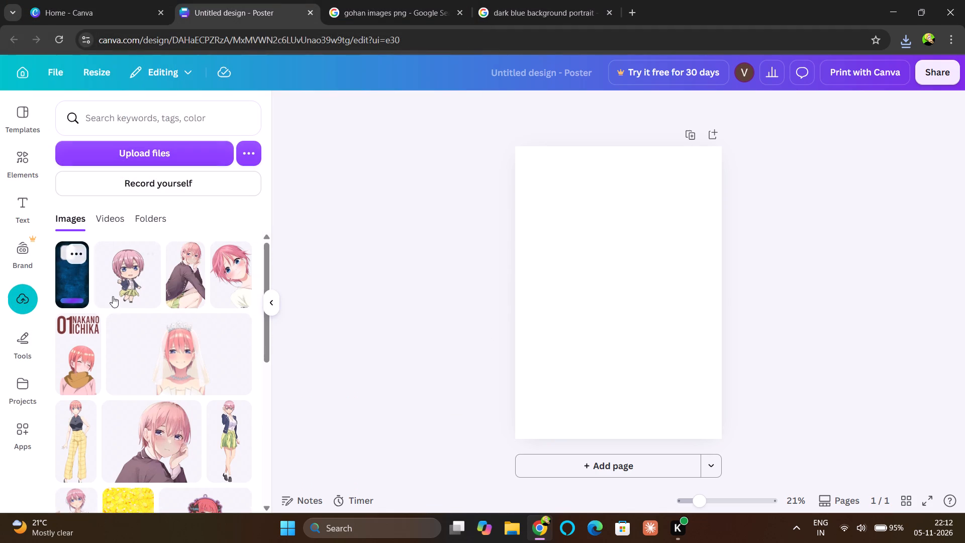
# Add the uploaded dark blue texture to the poster and stretch it to cover the whole page, 42 by 59.4.
pyautogui.click(81, 282)
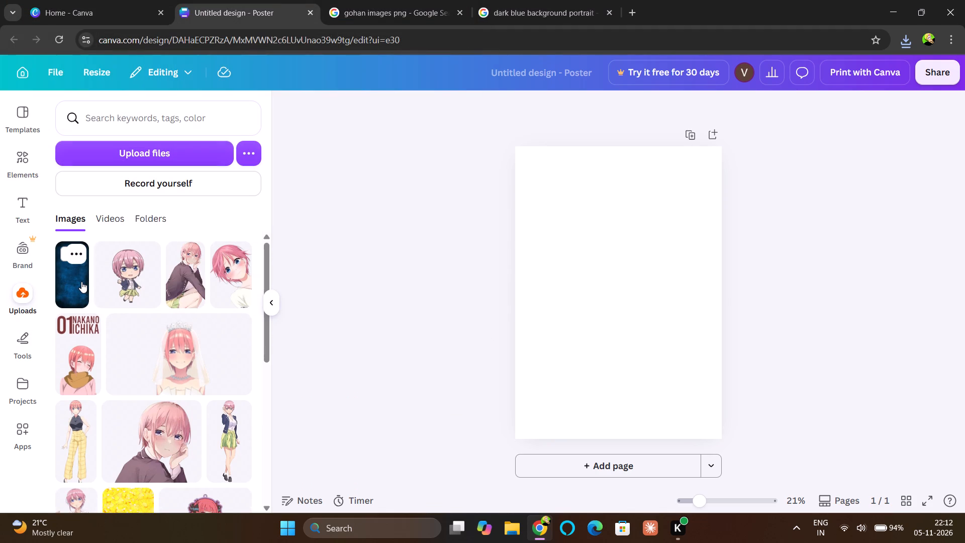
pyautogui.moveTo(622, 205); pyautogui.dragTo(618, 149)
pyautogui.moveTo(622, 383); pyautogui.dragTo(620, 430)
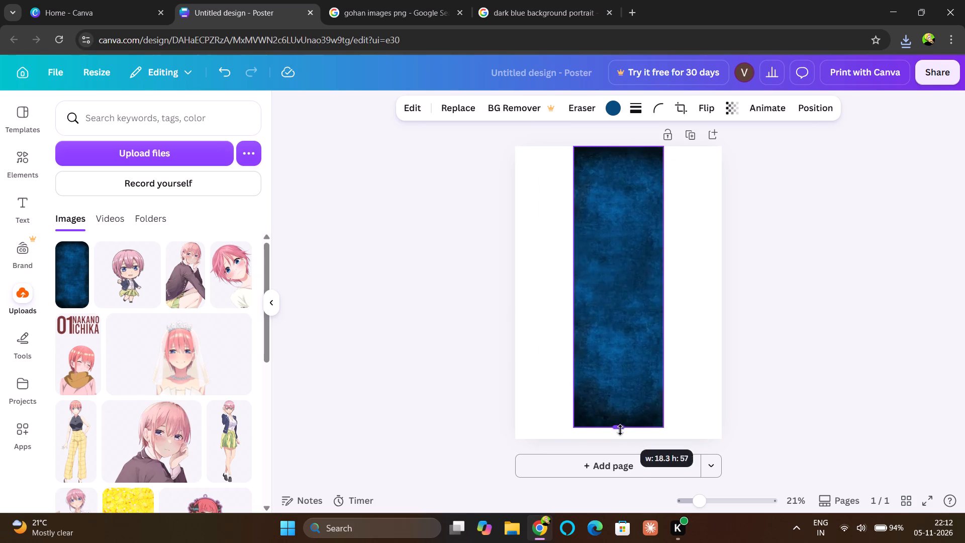
pyautogui.moveTo(620, 430); pyautogui.dragTo(619, 439)
pyautogui.moveTo(662, 298); pyautogui.dragTo(692, 293)
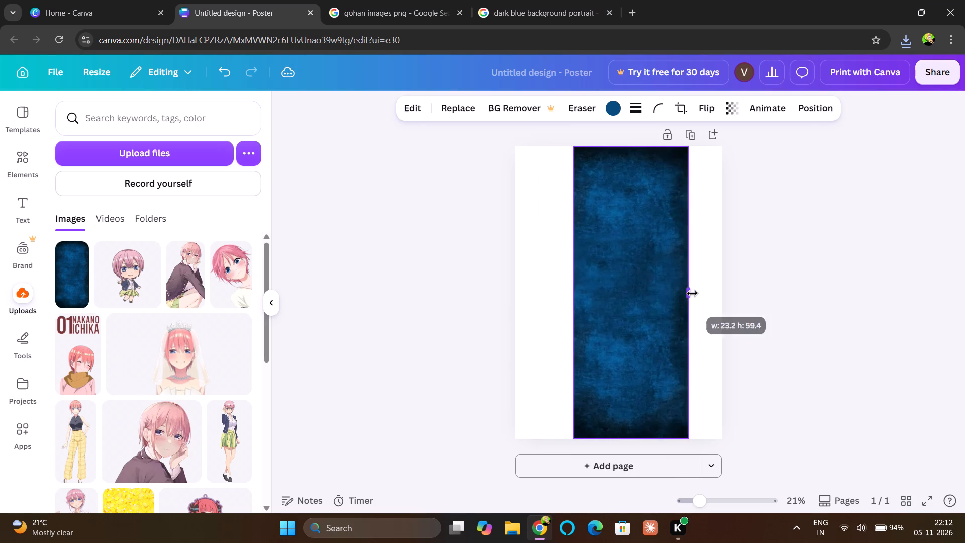
pyautogui.moveTo(692, 293); pyautogui.dragTo(721, 293)
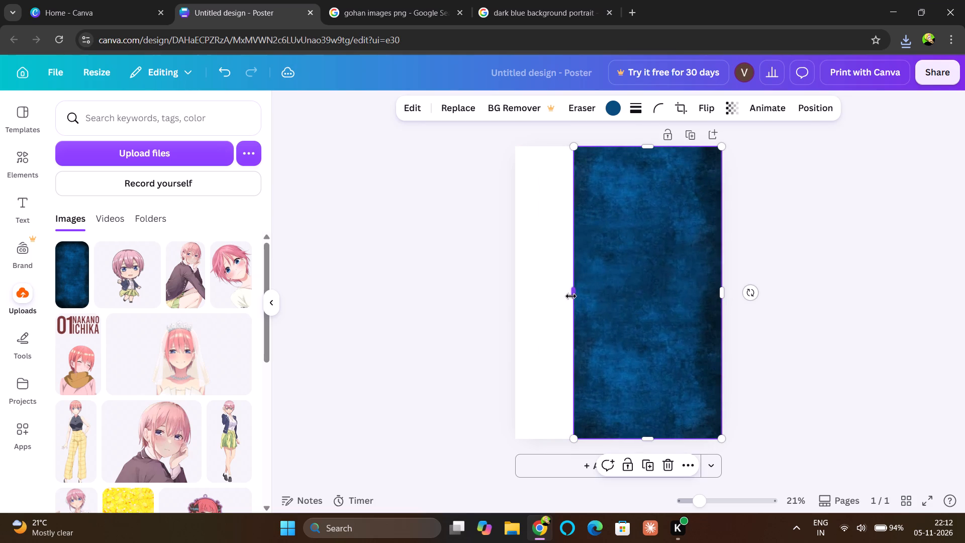
pyautogui.moveTo(576, 293); pyautogui.dragTo(517, 301)
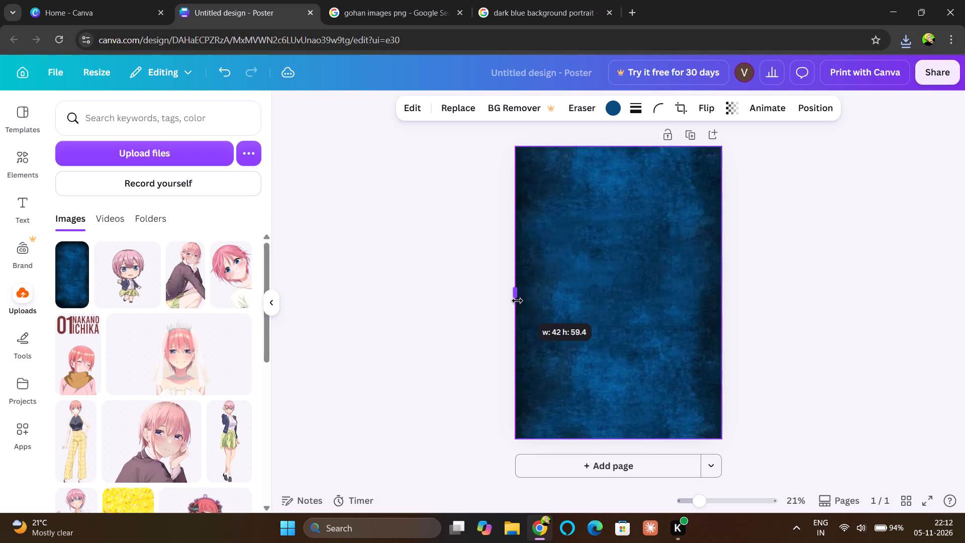
pyautogui.click(789, 329)
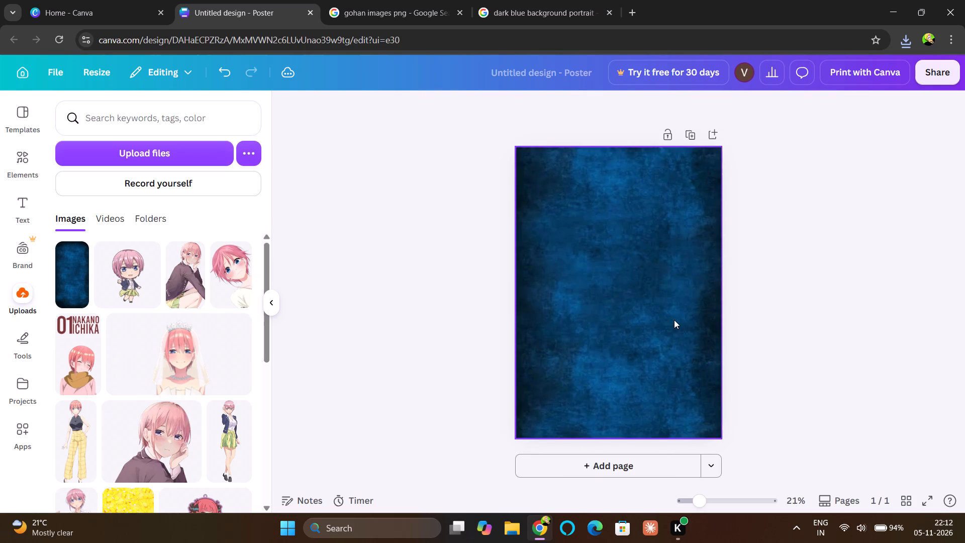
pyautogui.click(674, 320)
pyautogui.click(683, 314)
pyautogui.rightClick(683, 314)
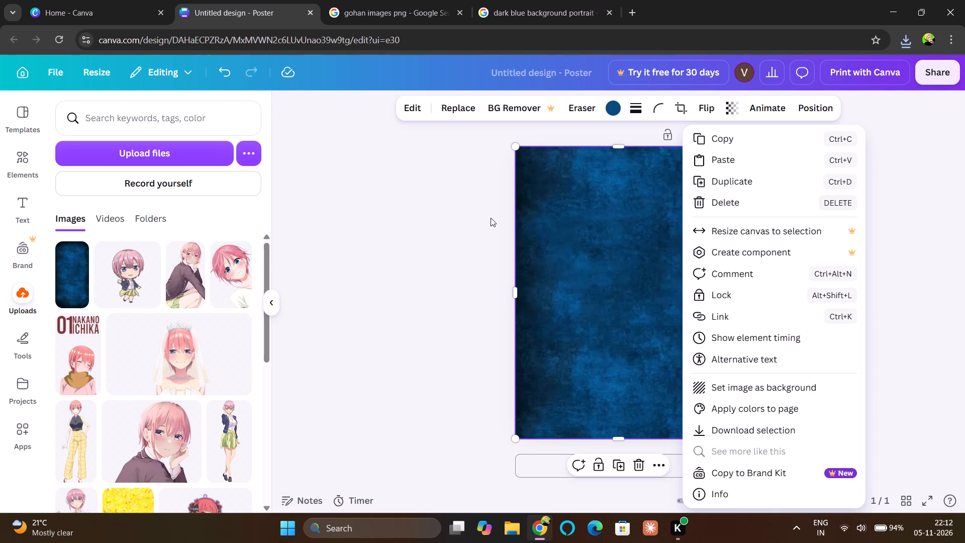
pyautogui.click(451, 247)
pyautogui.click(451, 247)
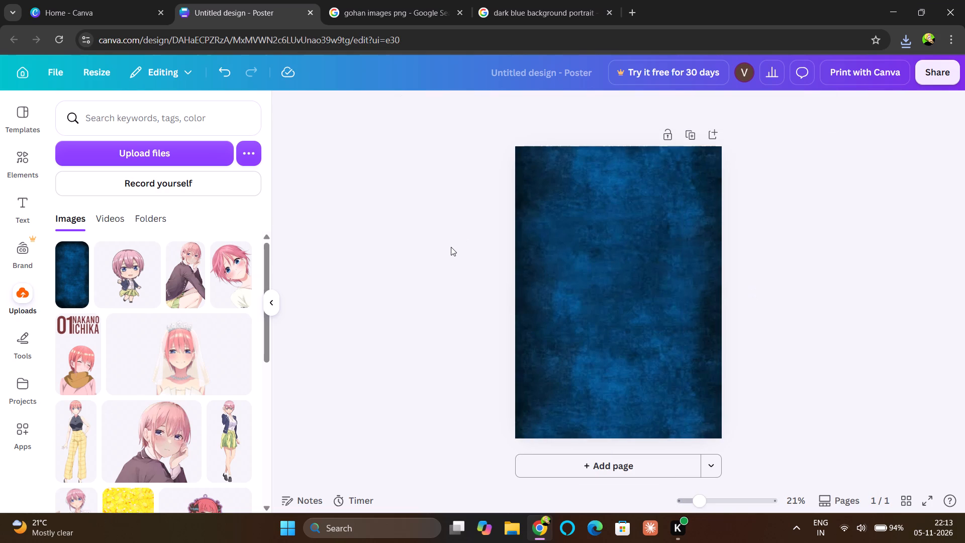
# Switch to the "gohan images png" Google results and look through them for character images suitable for the poster.
pyautogui.click(382, 0)
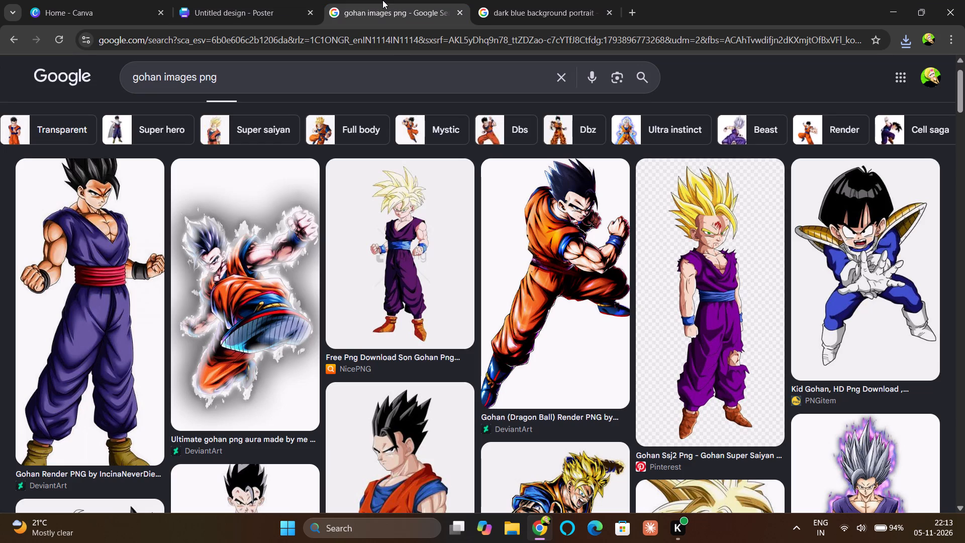
pyautogui.scroll(-1, 685, 262)
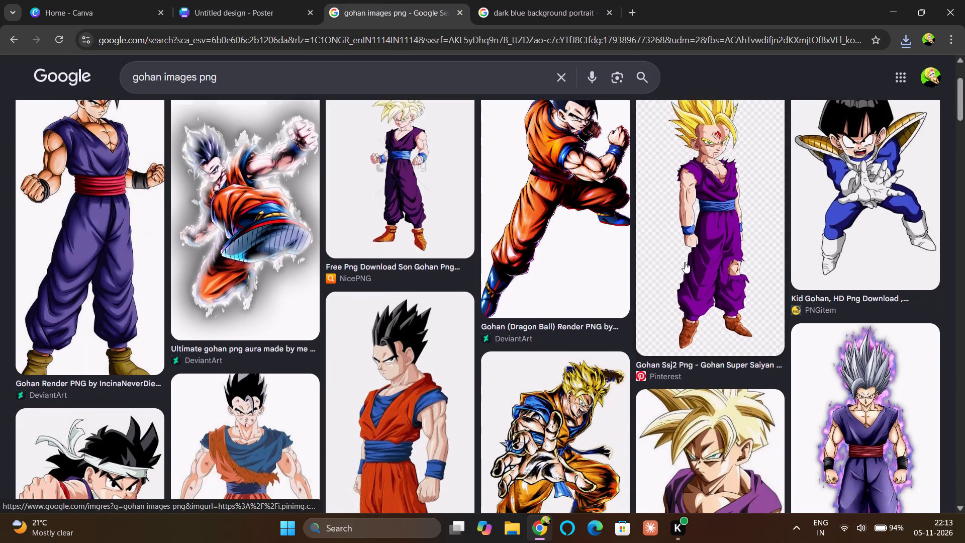
pyautogui.scroll(-7, 685, 262)
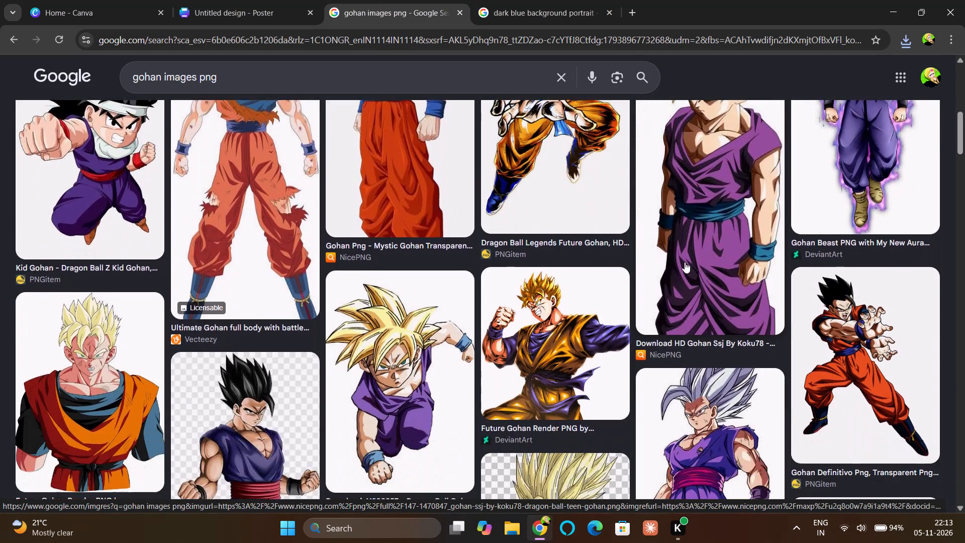
pyautogui.scroll(-1, 685, 262)
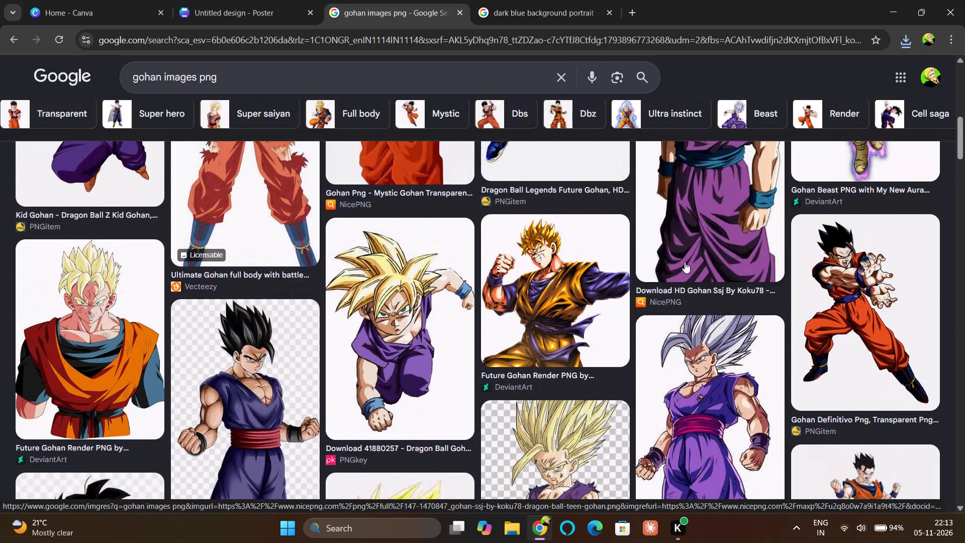
pyautogui.scroll(3, 685, 262)
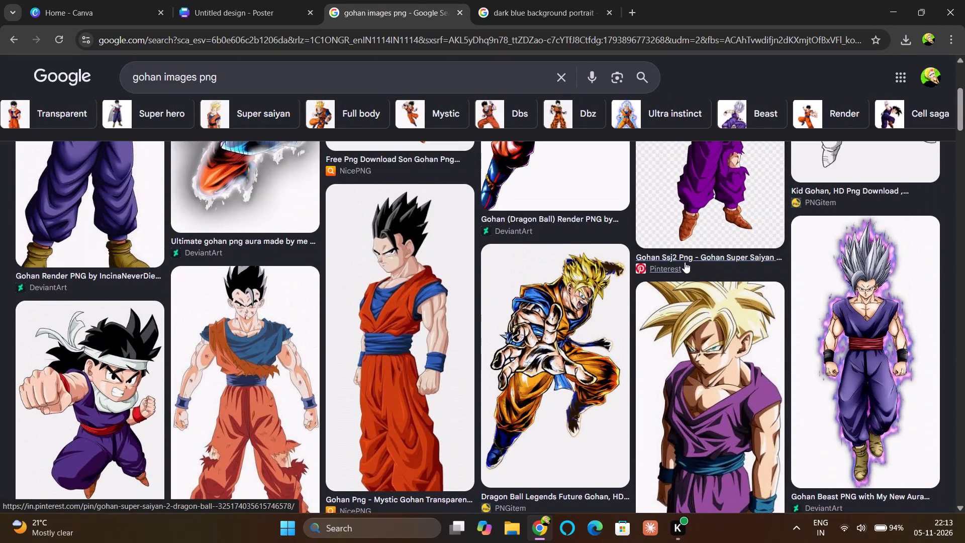
pyautogui.scroll(-5, 685, 262)
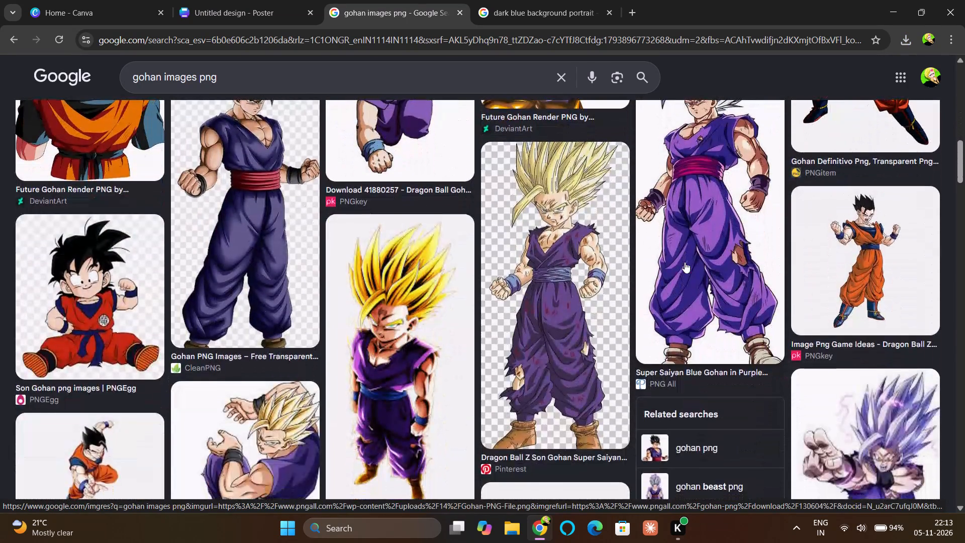
pyautogui.scroll(-2, 685, 262)
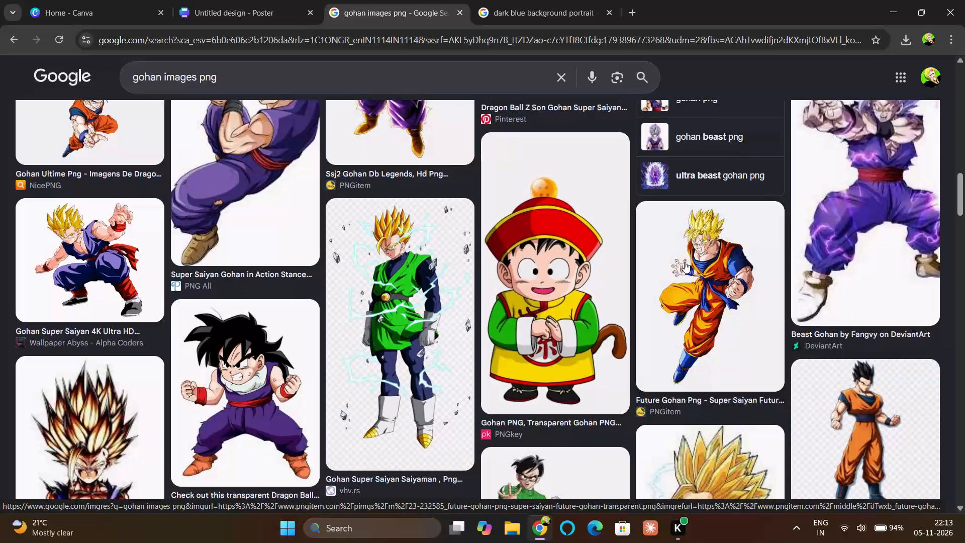
pyautogui.scroll(-1, 685, 262)
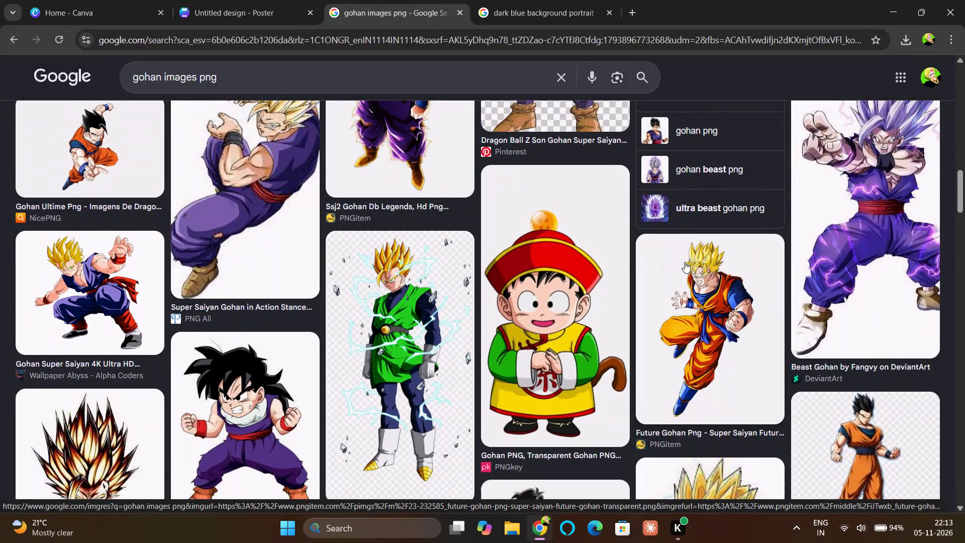
pyautogui.scroll(-3, 685, 262)
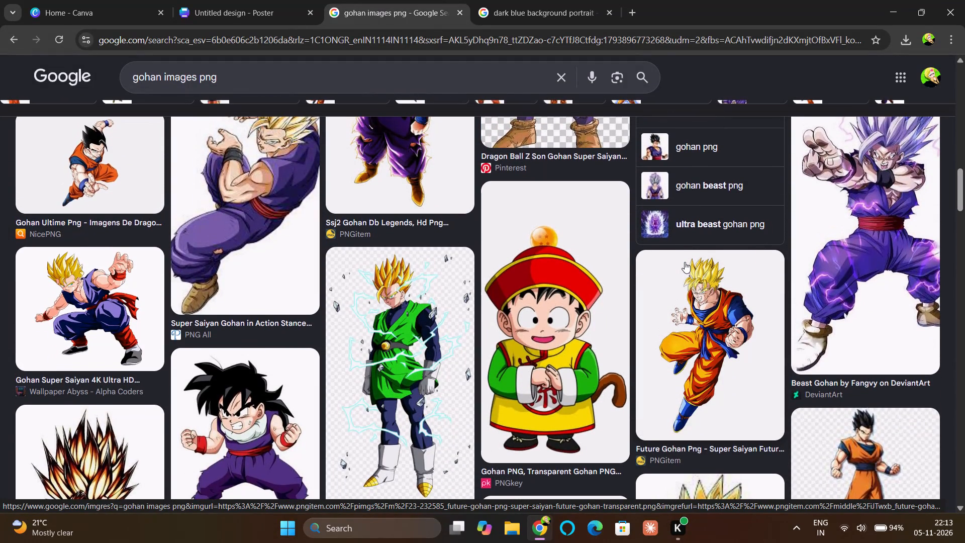
pyautogui.scroll(-1, 685, 262)
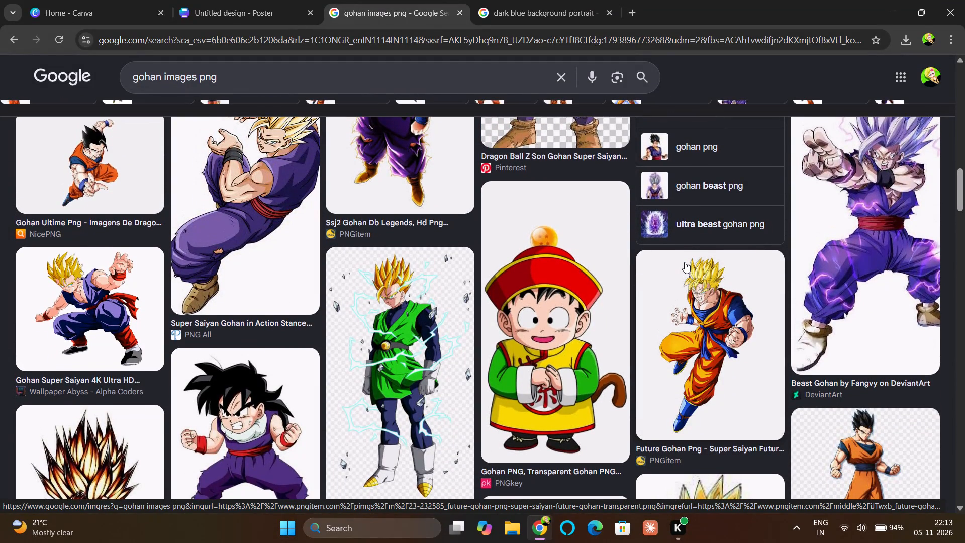
pyautogui.scroll(-4, 685, 262)
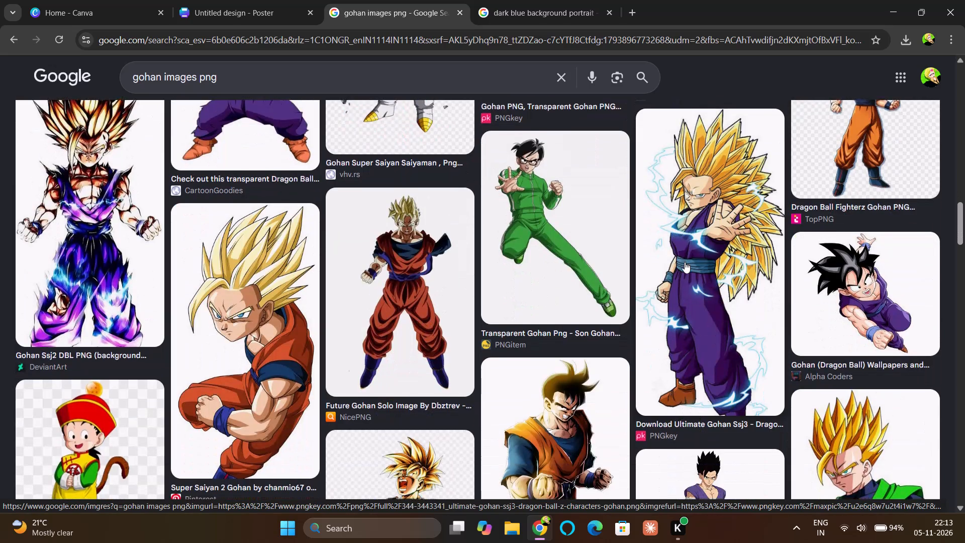
pyautogui.scroll(-3, 685, 262)
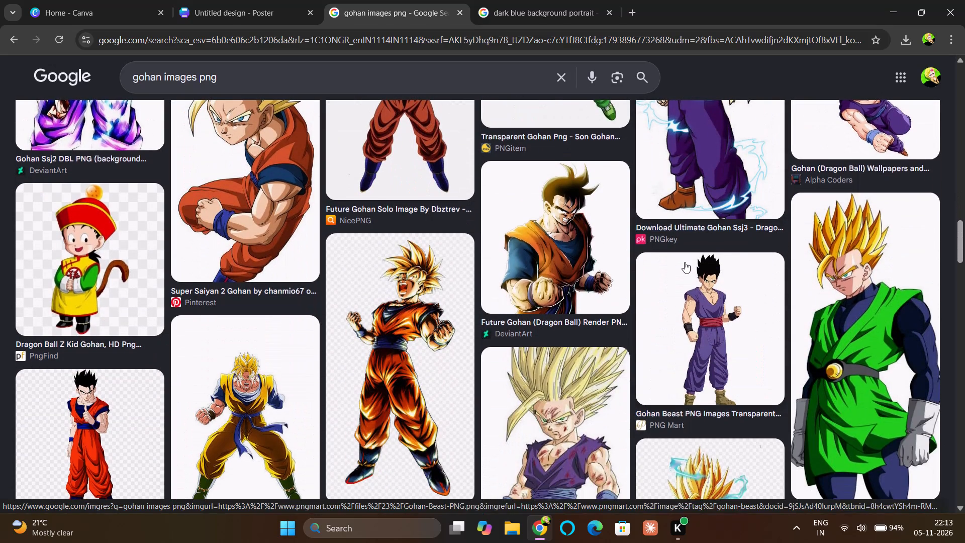
pyautogui.scroll(-2, 685, 262)
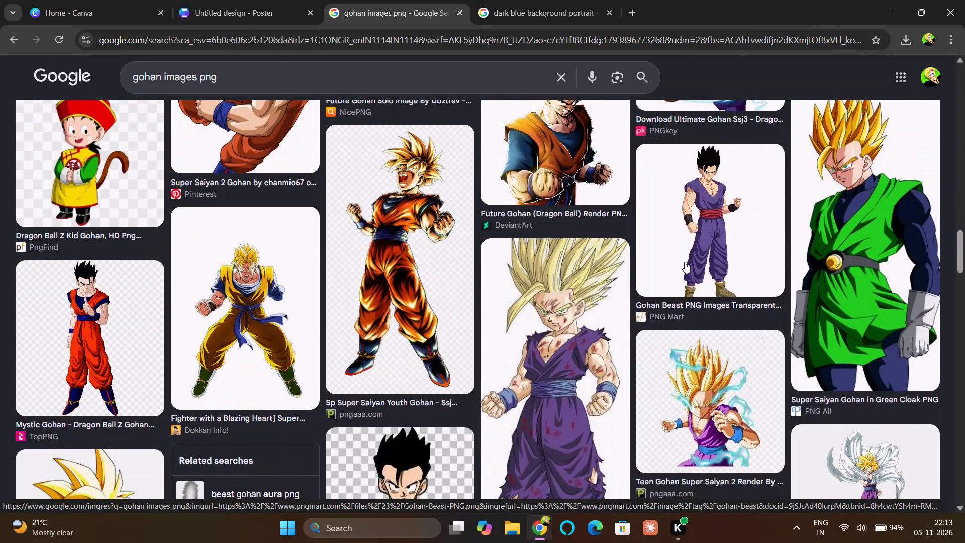
pyautogui.scroll(-1, 685, 262)
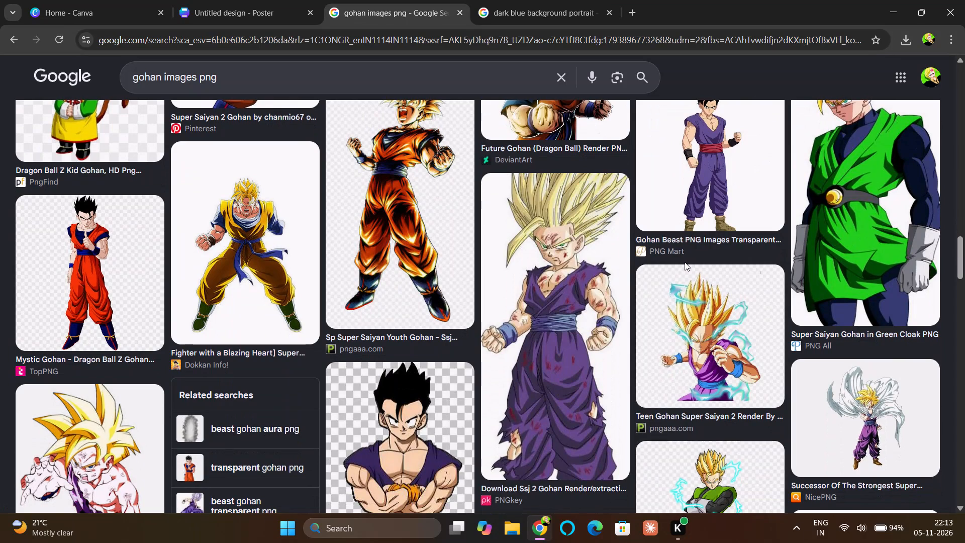
pyautogui.scroll(-2, 685, 262)
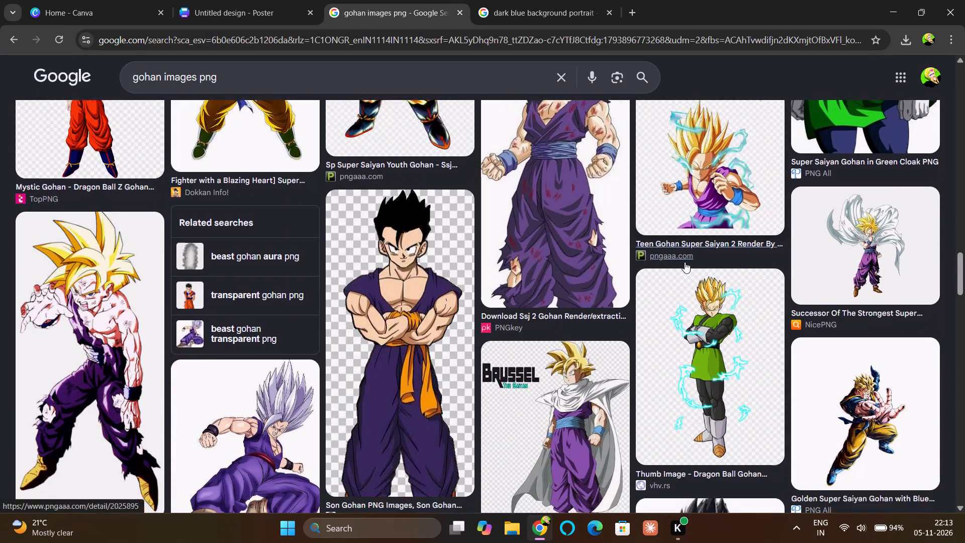
pyautogui.scroll(-12, 685, 262)
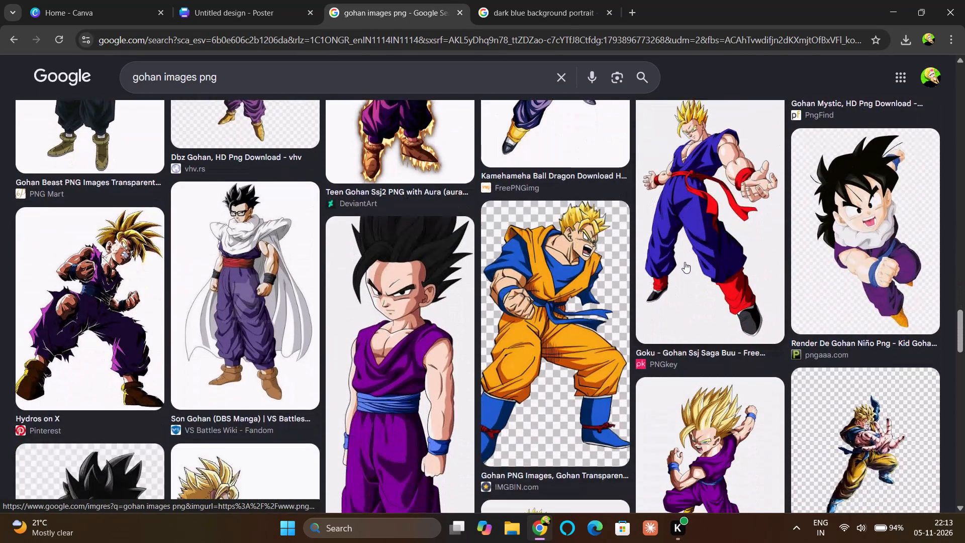
pyautogui.scroll(-3, 685, 262)
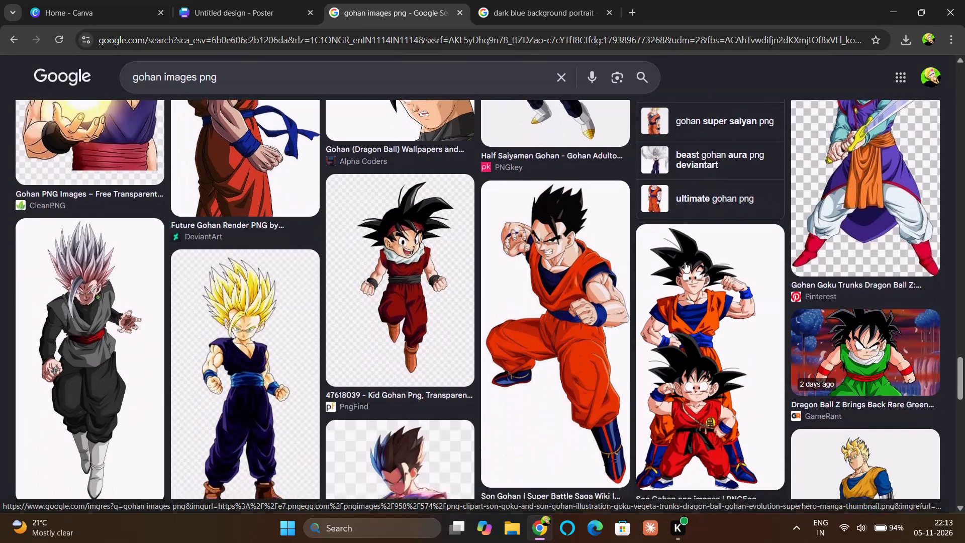
pyautogui.scroll(-2, 685, 262)
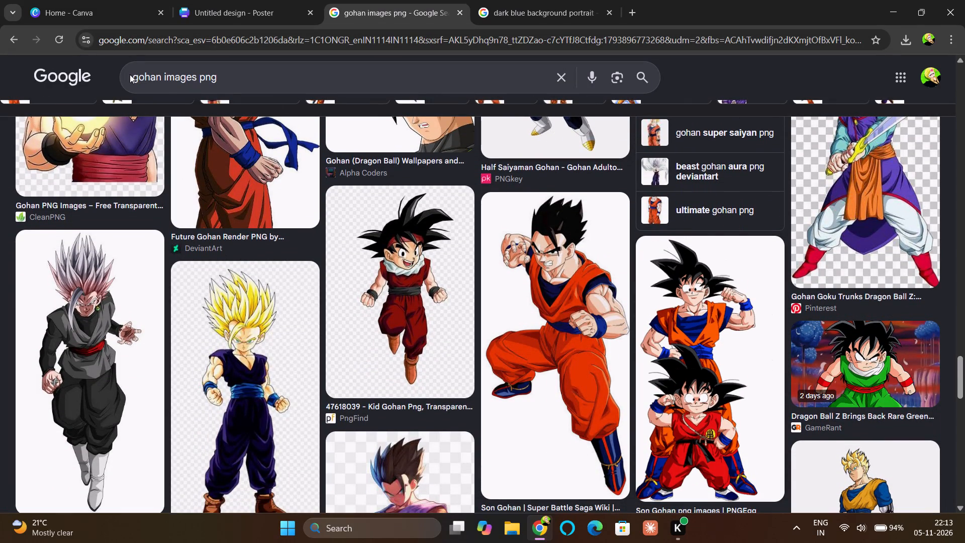
# Search Google Images for "kid gohan images png" and look through the first results for a kid Gohan picture.
pyautogui.click(130, 74)
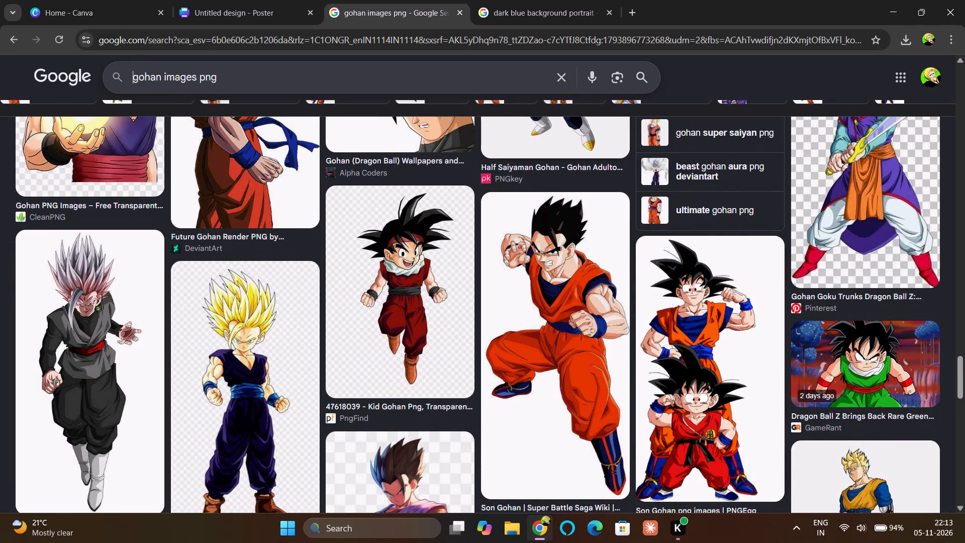
pyautogui.write('kid')
pyautogui.press('space')
pyautogui.press('Return')
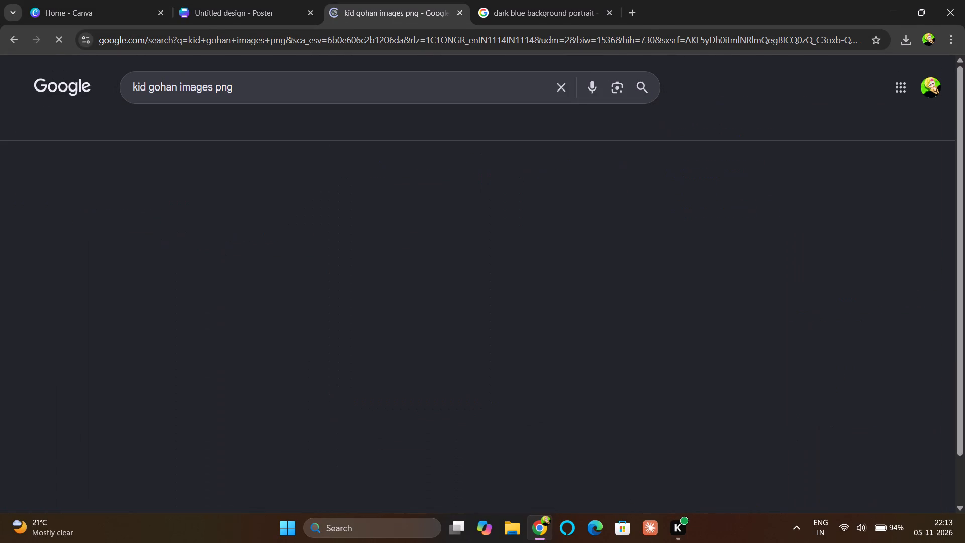
pyautogui.scroll(-2, 245, 286)
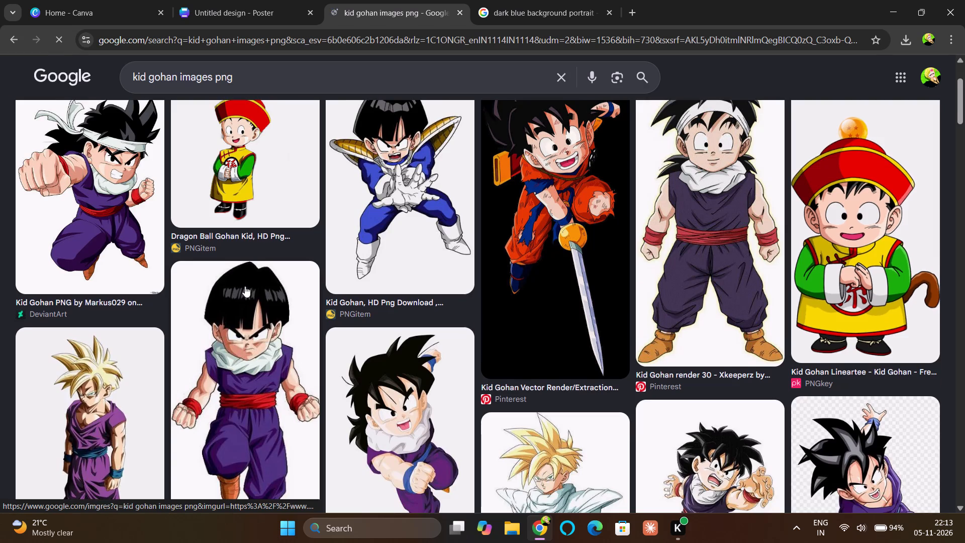
pyautogui.hscroll(1, 245, 286)
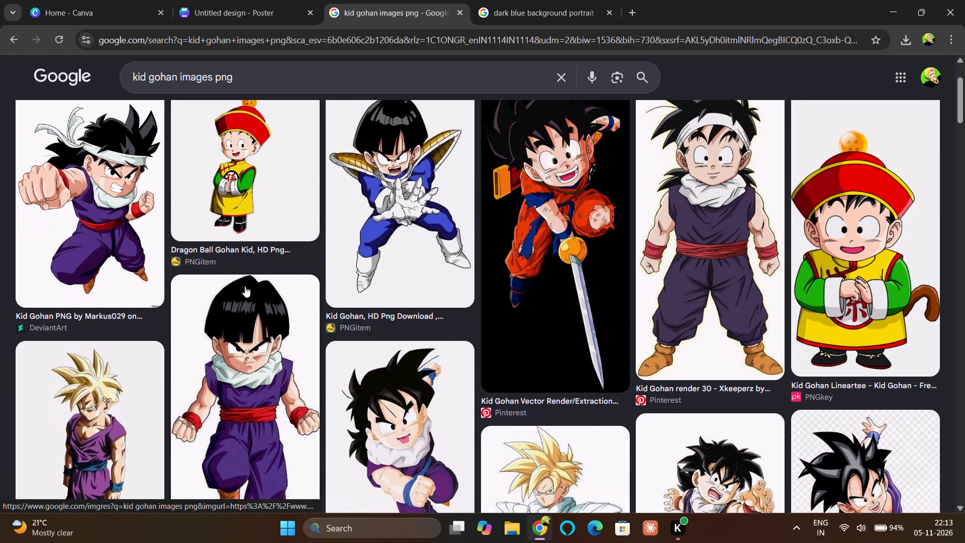
pyautogui.hscroll(2, 245, 286)
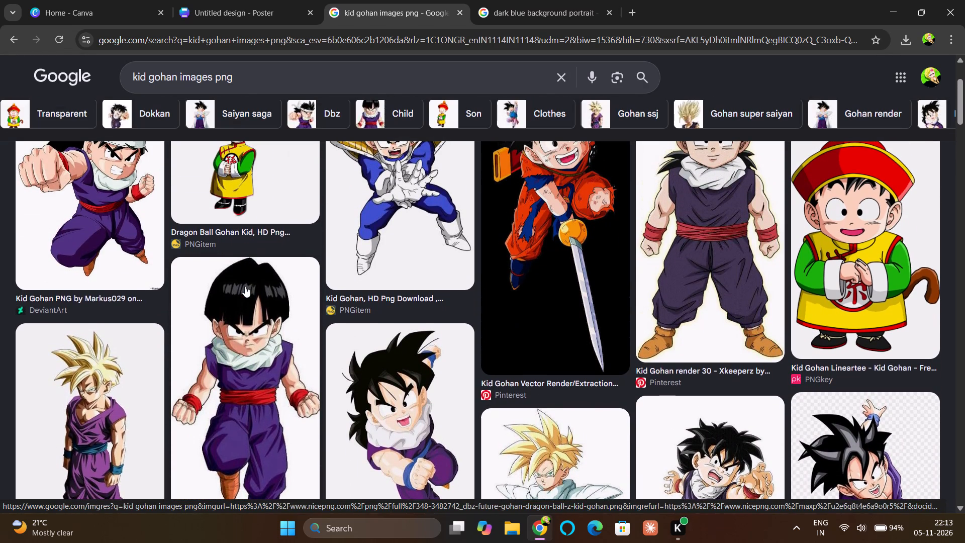
# Close the current kid Gohan results and search Google Images for "kid gohan png" in a new tab.
pyautogui.moveTo(719, 288); pyautogui.dragTo(752, 277)
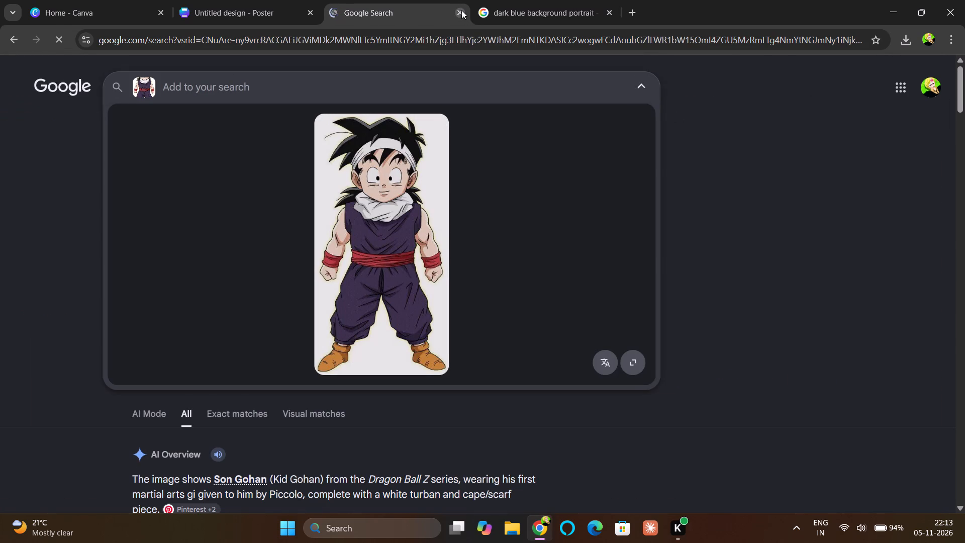
pyautogui.click(461, 10)
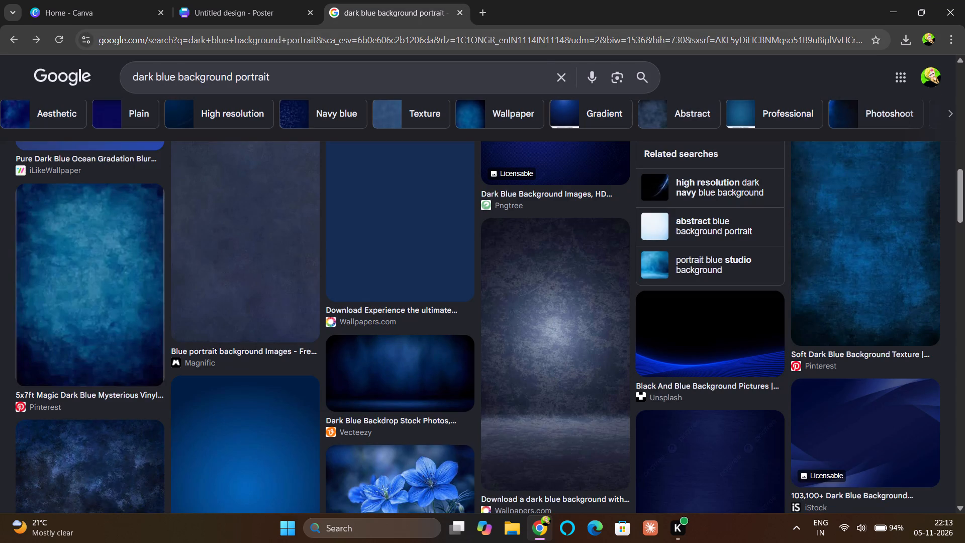
pyautogui.click(490, 15)
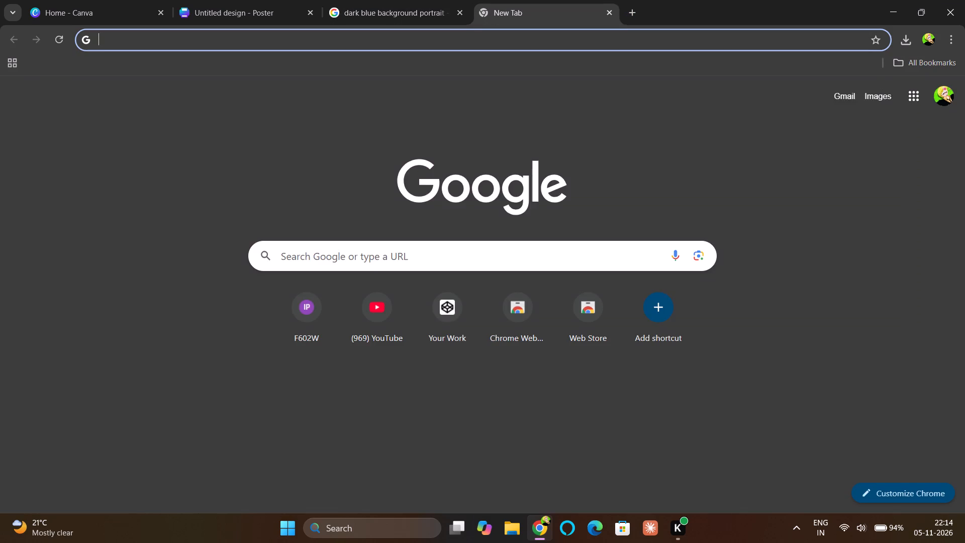
pyautogui.click(464, 39)
pyautogui.write('kd')
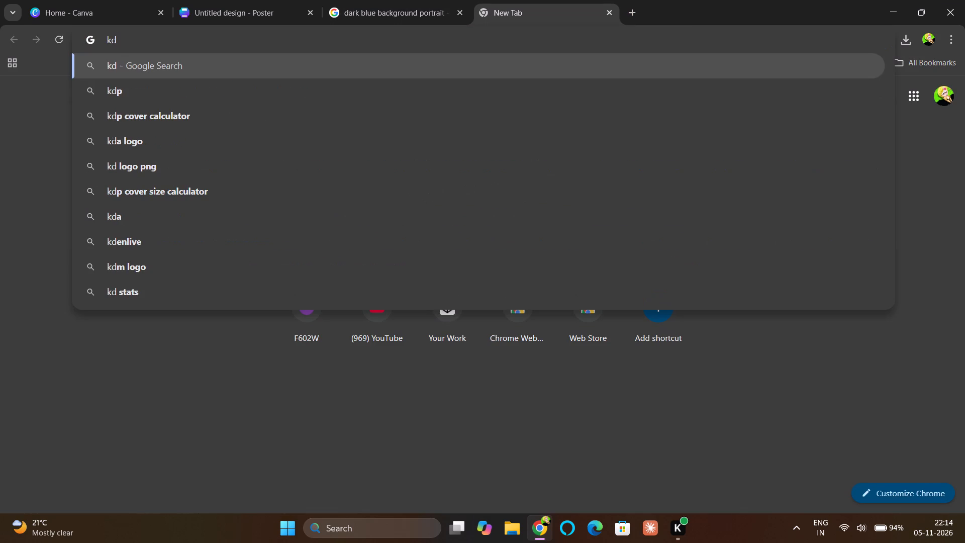
pyautogui.press('BackSpace')
pyautogui.write('id')
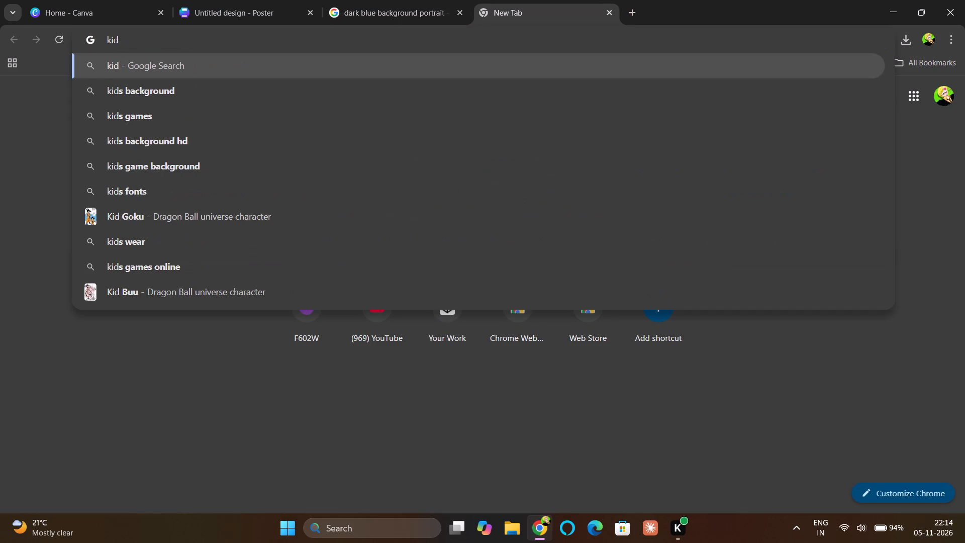
pyautogui.press('BackSpace')
pyautogui.press('BackSpace')
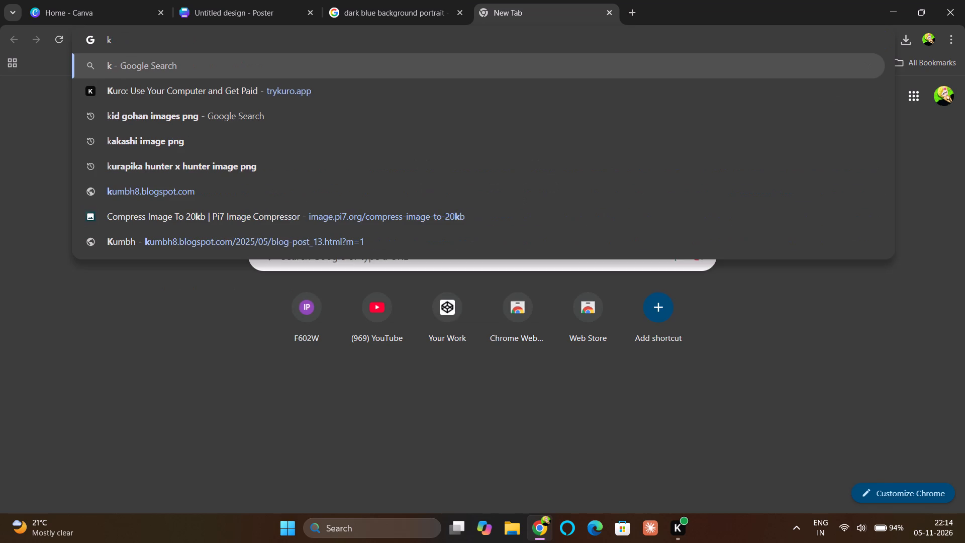
pyautogui.press('i')
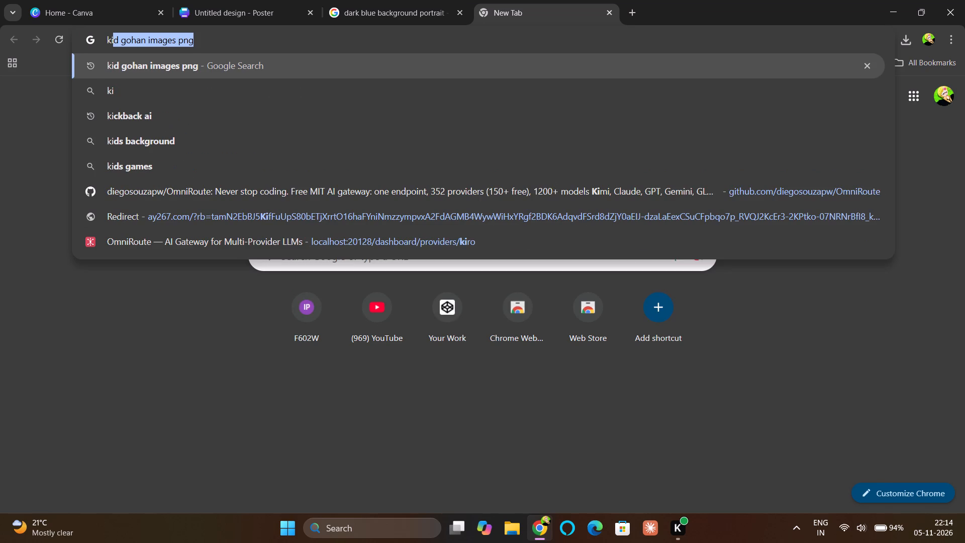
pyautogui.press('Tab')
pyautogui.press('Return')
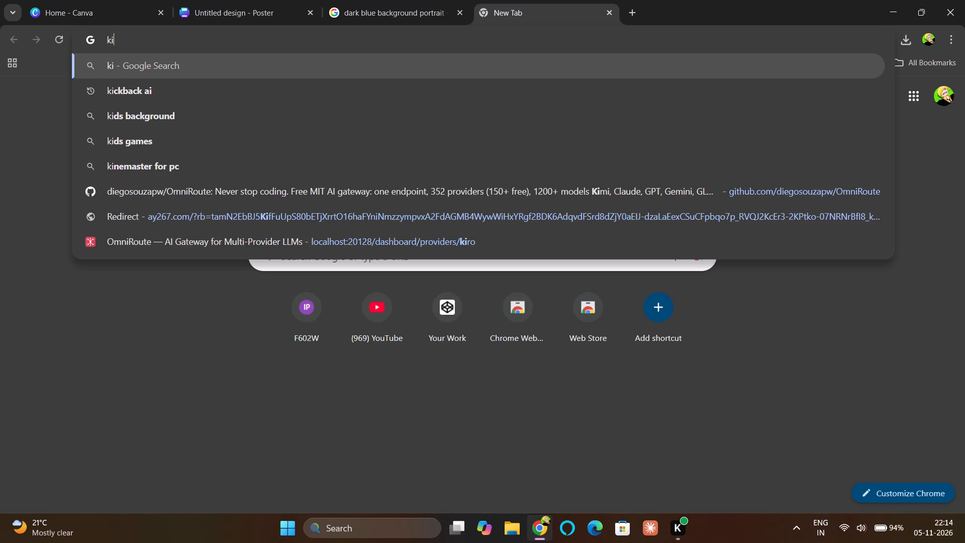
pyautogui.press('BackSpace')
pyautogui.press('i')
pyautogui.press('d')
pyautogui.press('space')
pyautogui.write('go')
pyautogui.write('han png')
pyautogui.press('Return')
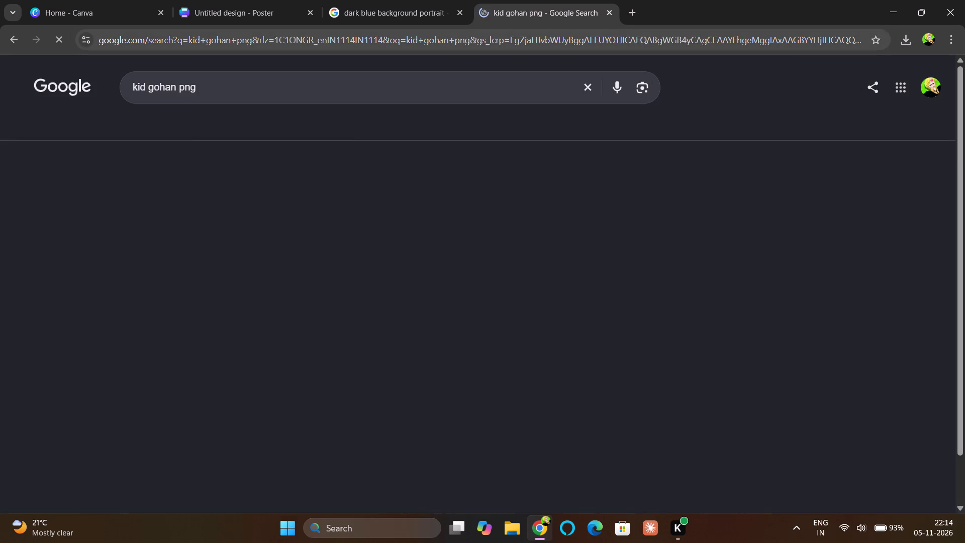
pyautogui.click(224, 131)
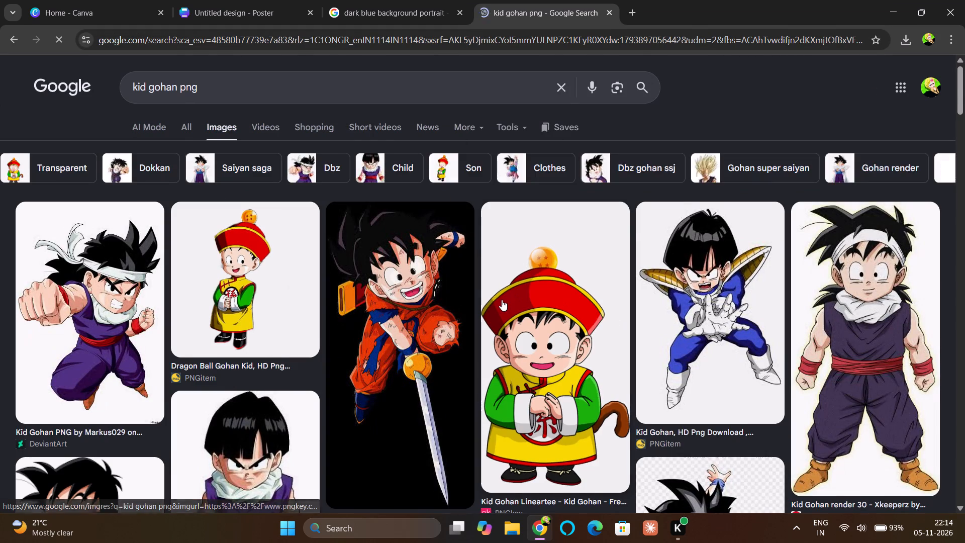
# Look through the "kid gohan png" image results for a kid Gohan picture that suits the poster.
pyautogui.scroll(-1, 502, 300)
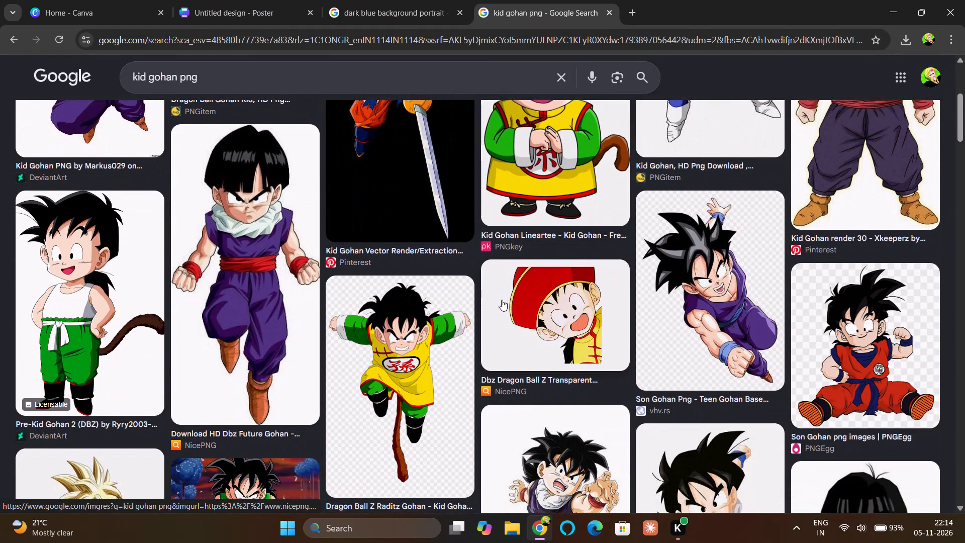
pyautogui.scroll(-1, 502, 300)
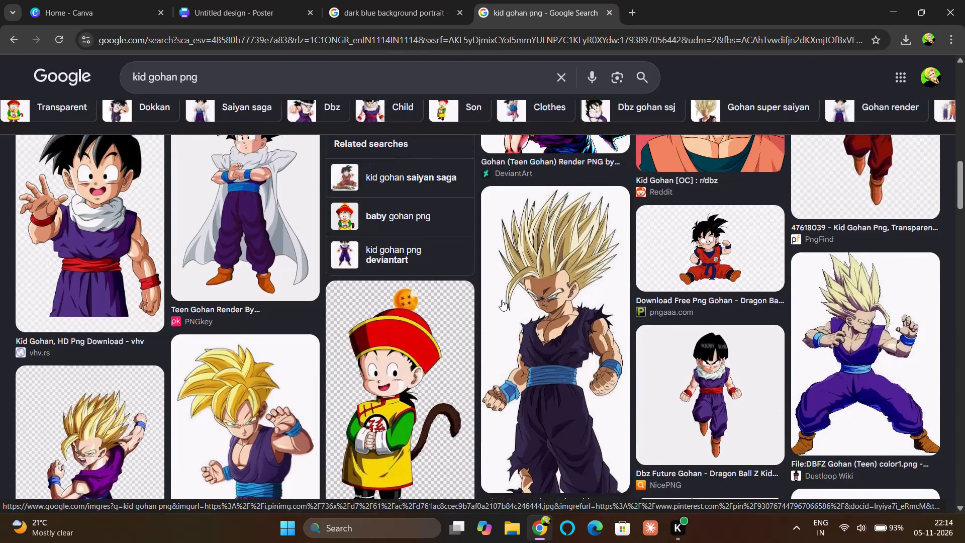
pyautogui.scroll(-1, 502, 300)
pyautogui.scroll(4, 502, 300)
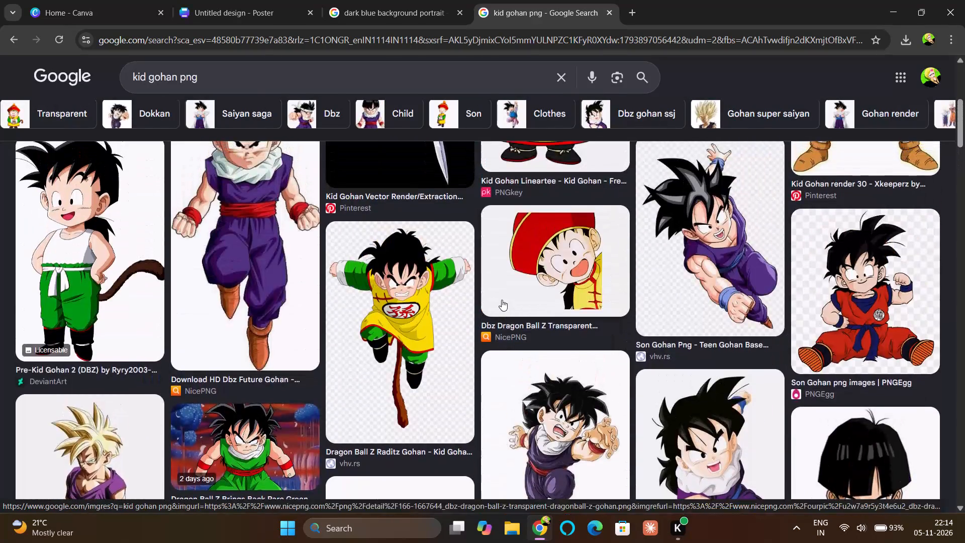
pyautogui.scroll(1, 502, 300)
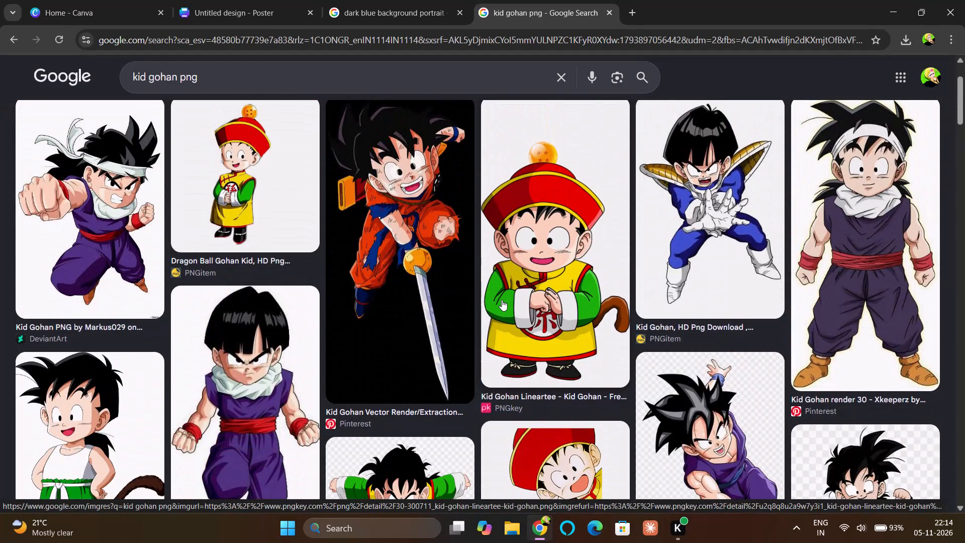
pyautogui.scroll(-17, 502, 300)
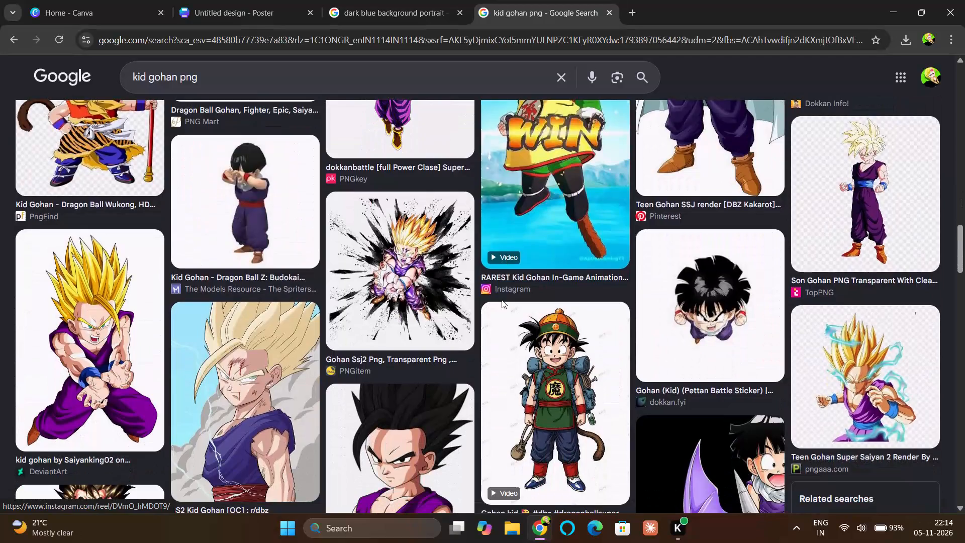
pyautogui.scroll(-7, 502, 300)
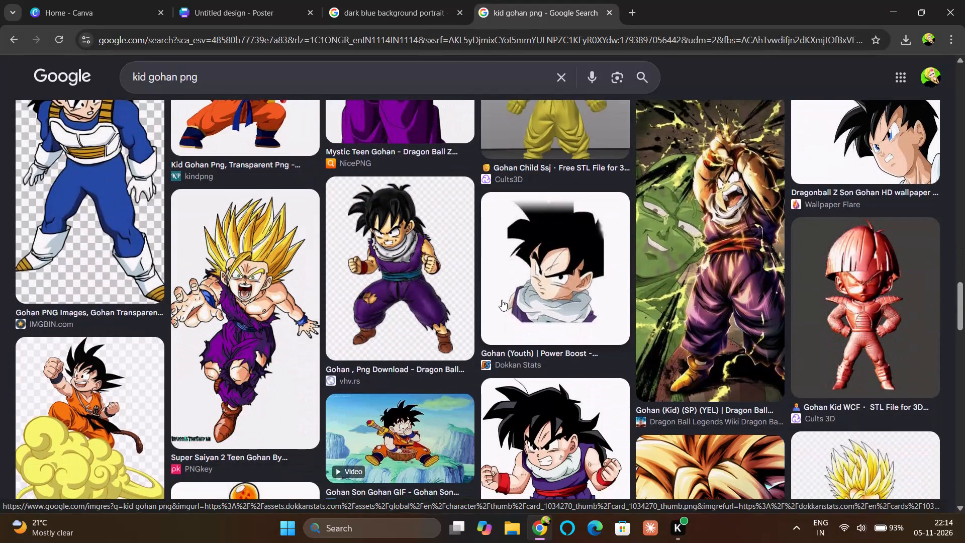
pyautogui.scroll(-3, 502, 300)
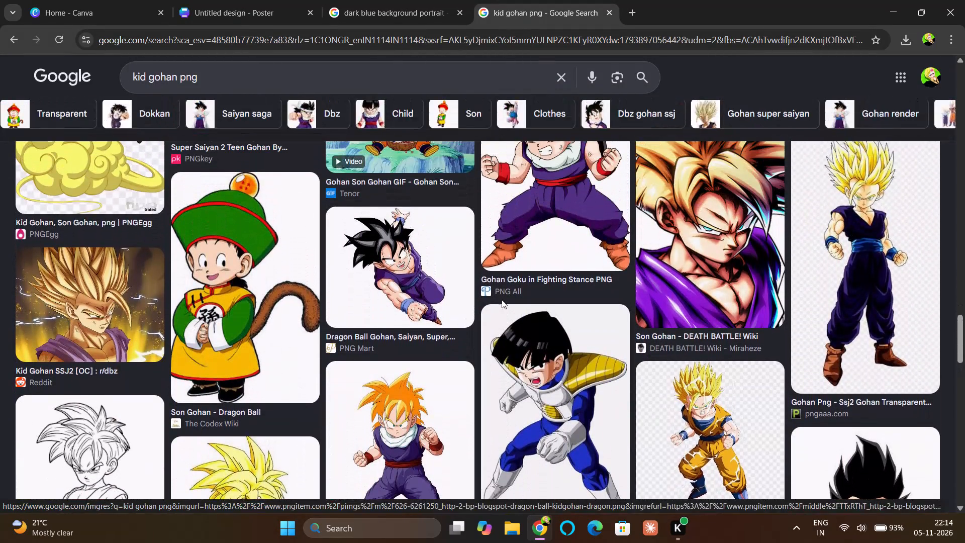
pyautogui.scroll(-4, 502, 300)
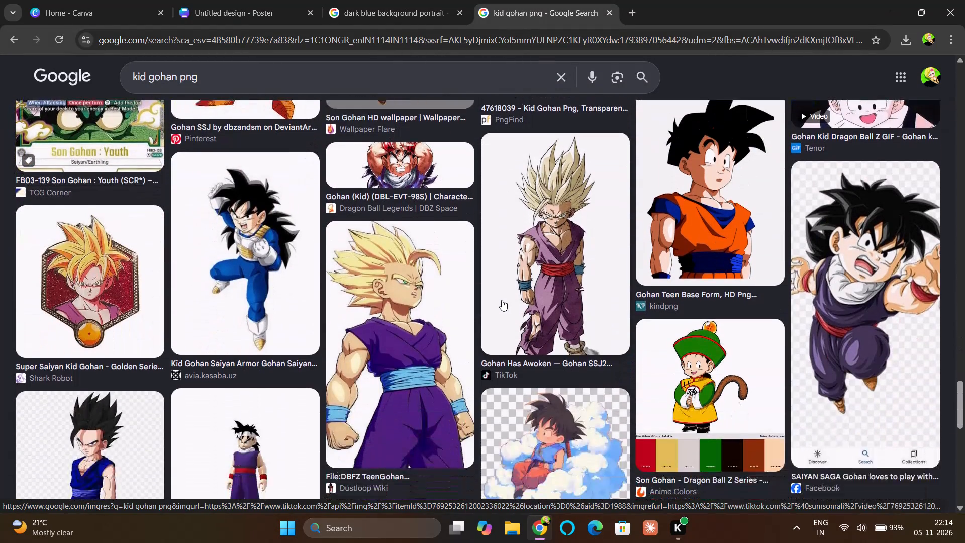
pyautogui.scroll(-7, 502, 300)
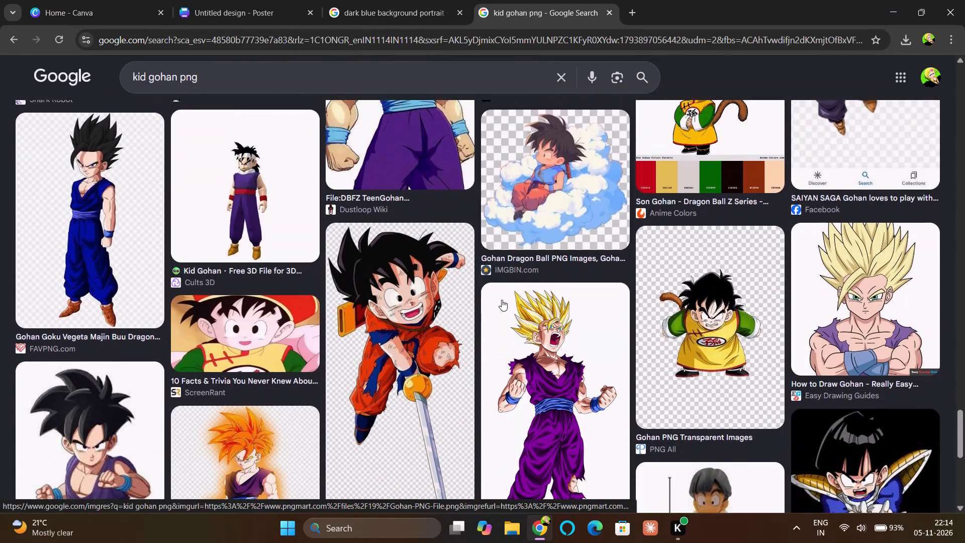
pyautogui.scroll(-3, 502, 300)
pyautogui.scroll(1, 502, 300)
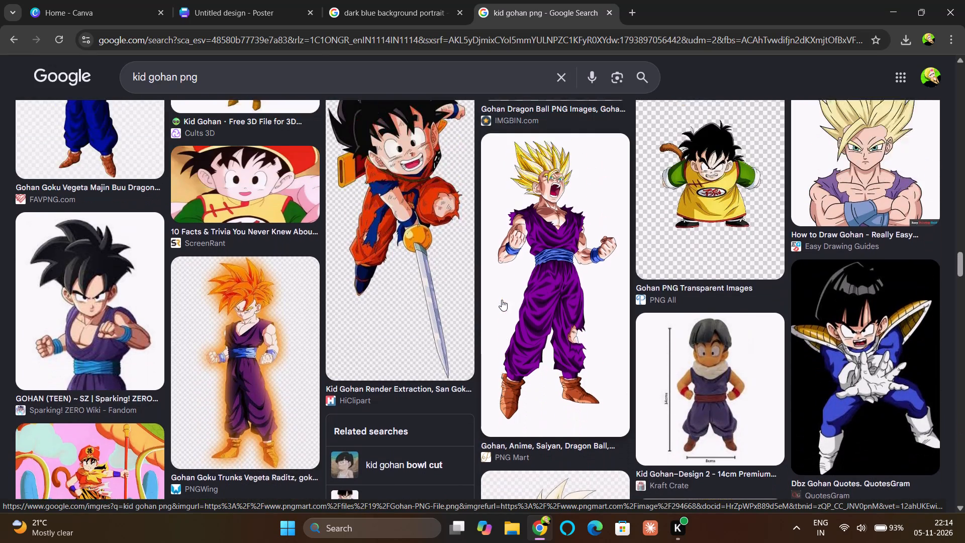
pyautogui.scroll(3, 502, 300)
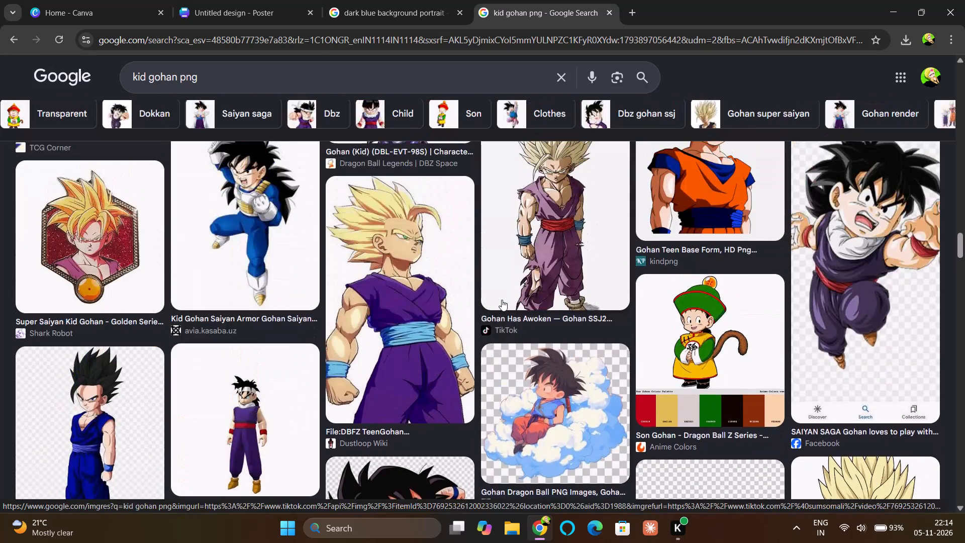
pyautogui.scroll(17, 502, 300)
pyautogui.scroll(8, 502, 300)
pyautogui.scroll(-1, 502, 300)
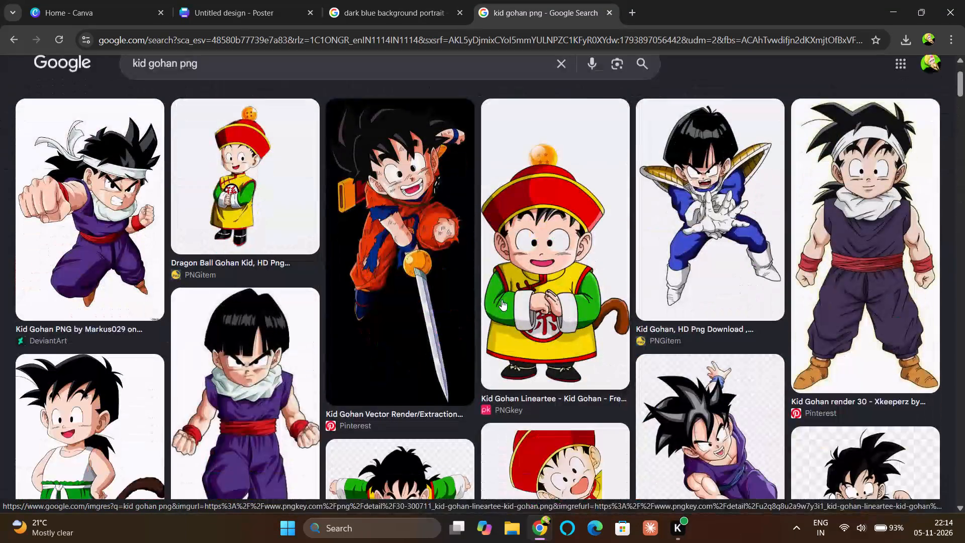
pyautogui.scroll(-4, 502, 300)
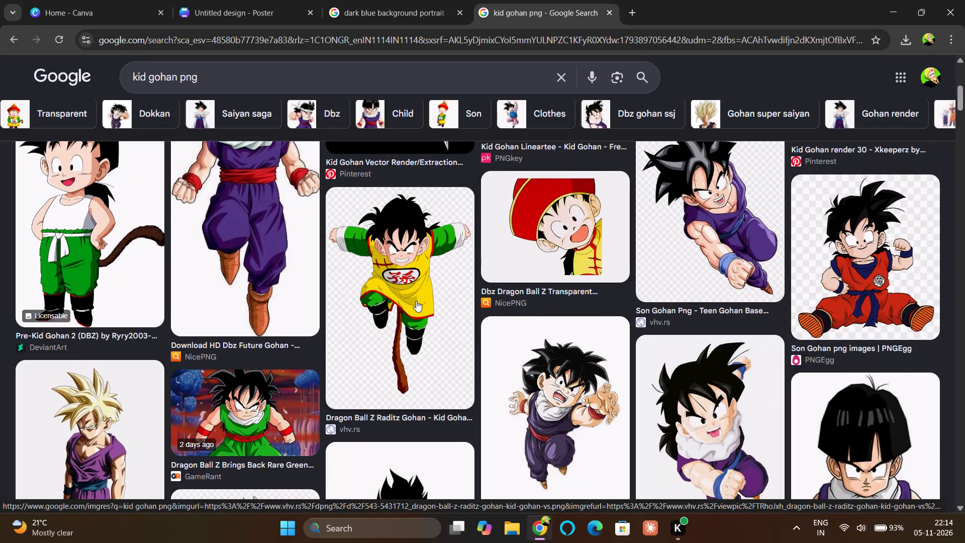
# Preview the leaping kid Gohan image in the yellow outfit from vhv.rs, browse its related images, and close the preview.
pyautogui.rightClick(416, 301)
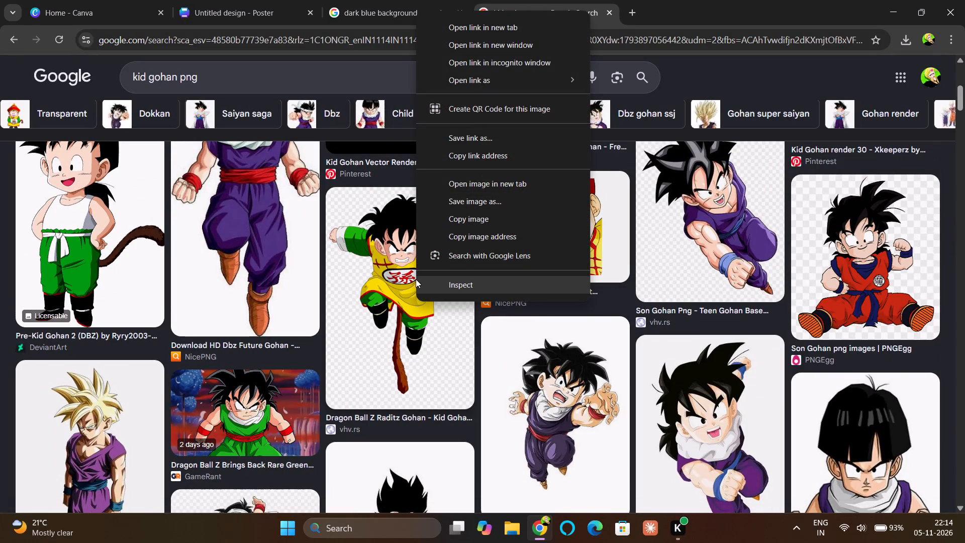
pyautogui.click(406, 317)
pyautogui.scroll(1, 497, 235)
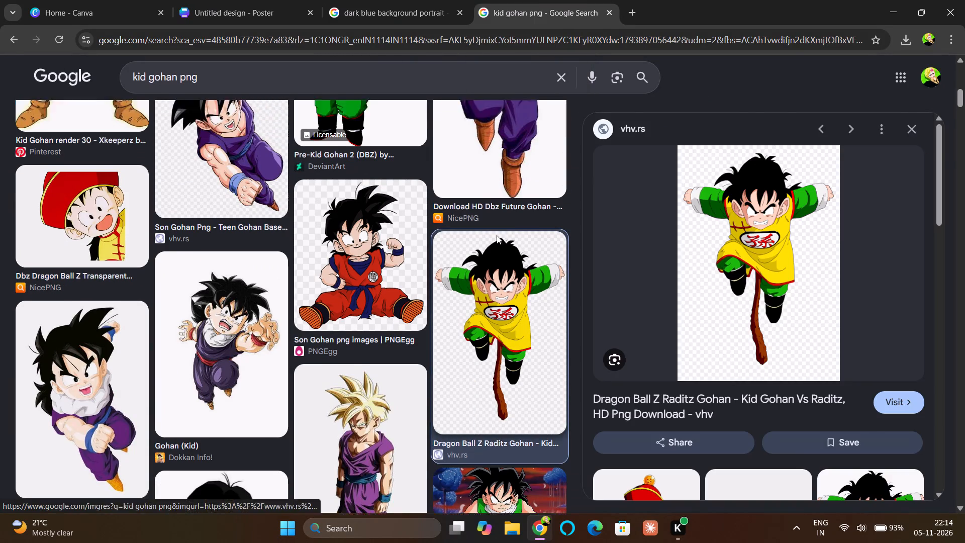
pyautogui.scroll(1, 497, 235)
pyautogui.scroll(-5, 676, 281)
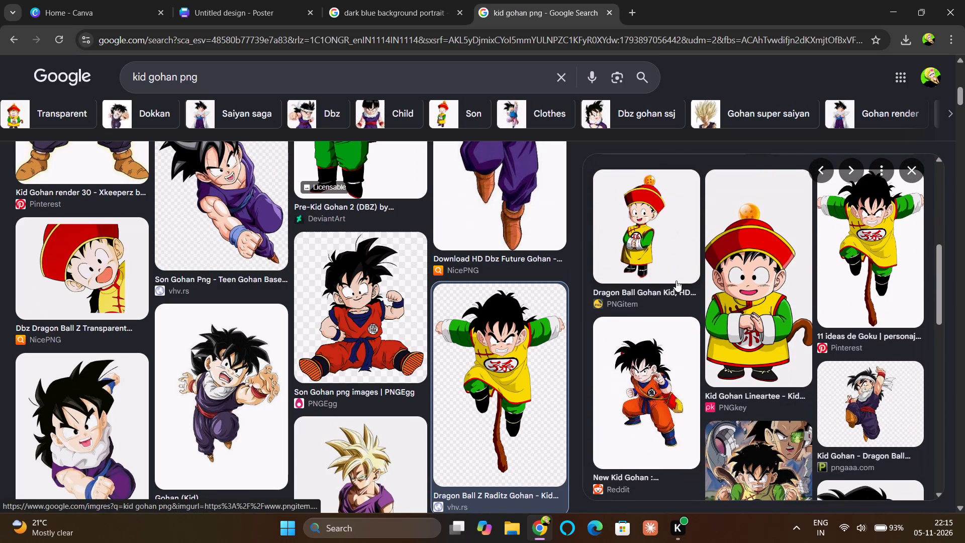
pyautogui.scroll(-2, 676, 281)
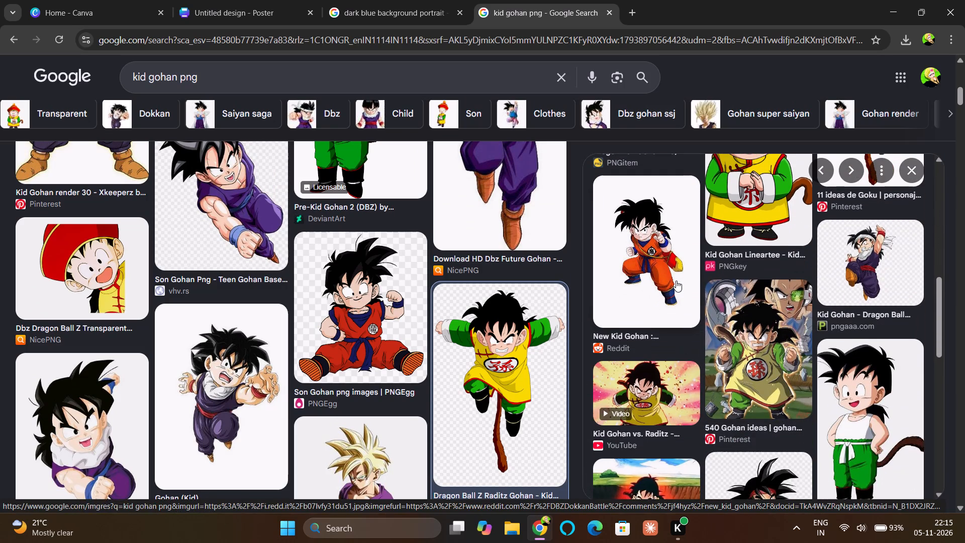
pyautogui.scroll(-5, 676, 281)
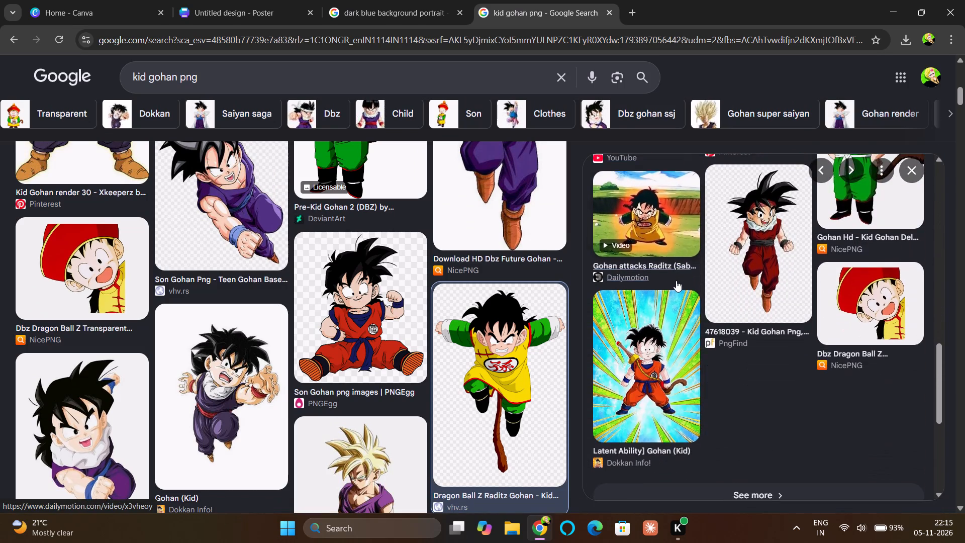
pyautogui.scroll(-2, 676, 281)
pyautogui.click(916, 165)
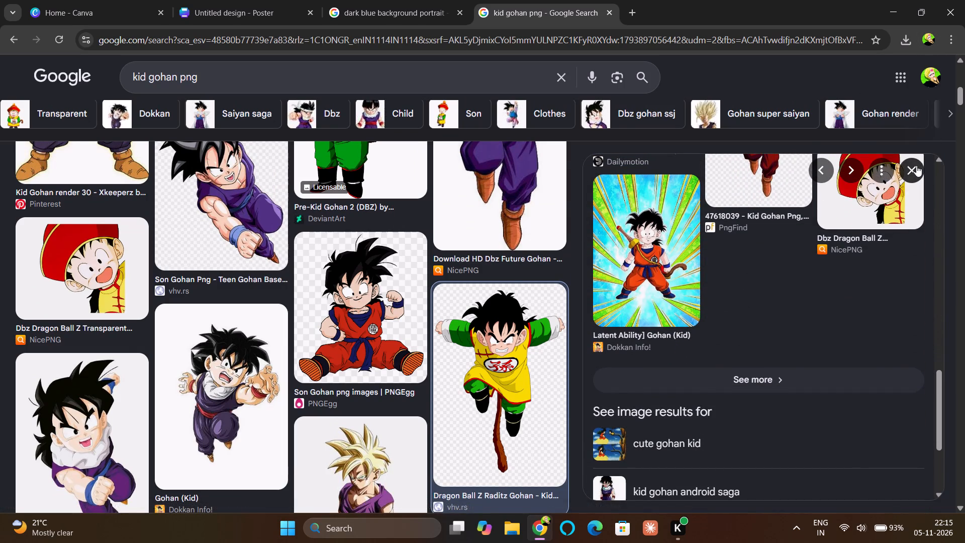
# Save the PNGkey kid Gohan image with the red hat and yellow outfit to the computer under its default name.
pyautogui.scroll(4, 549, 308)
pyautogui.rightClick(554, 297)
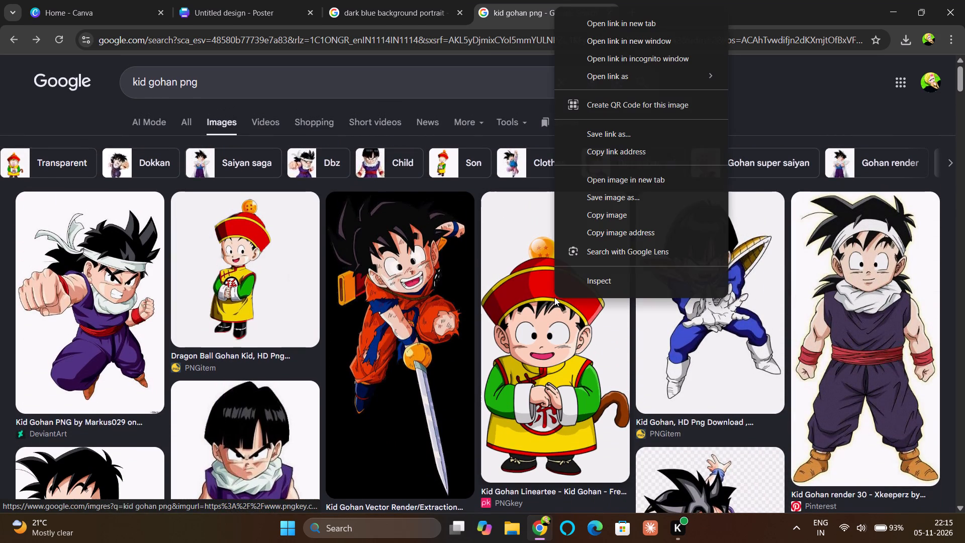
pyautogui.click(602, 202)
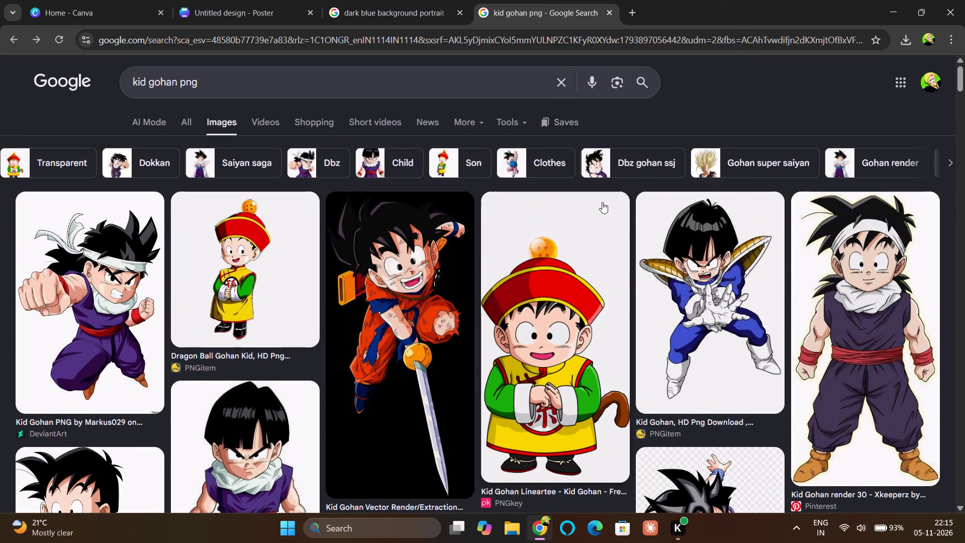
pyautogui.press('Return')
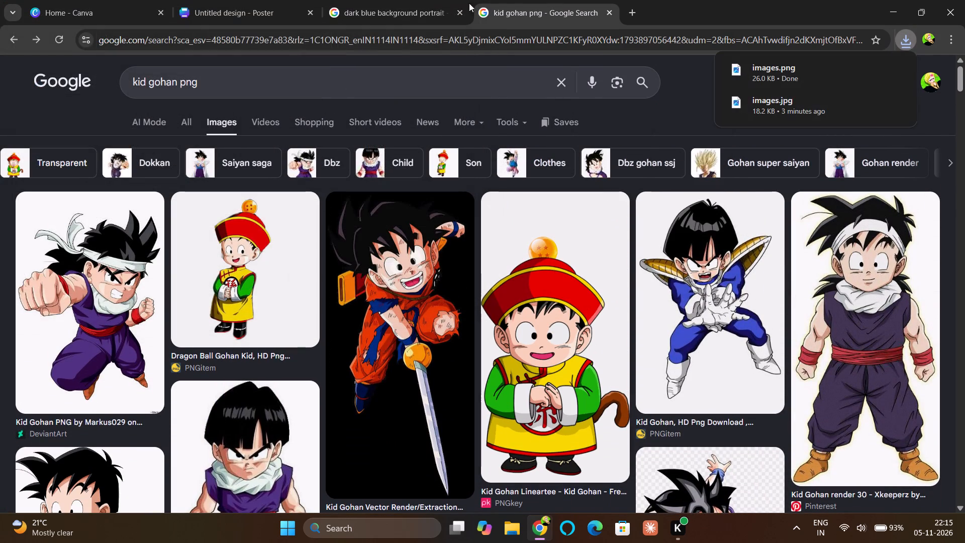
# Search Google for "bgm remover" in a new tab and open the remove.bg website.
pyautogui.click(639, 9)
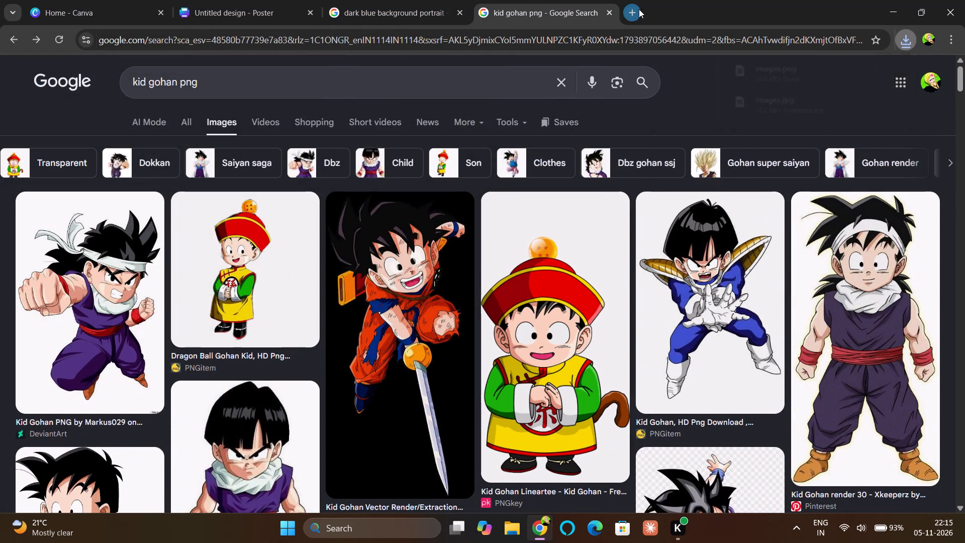
pyautogui.write('bgm')
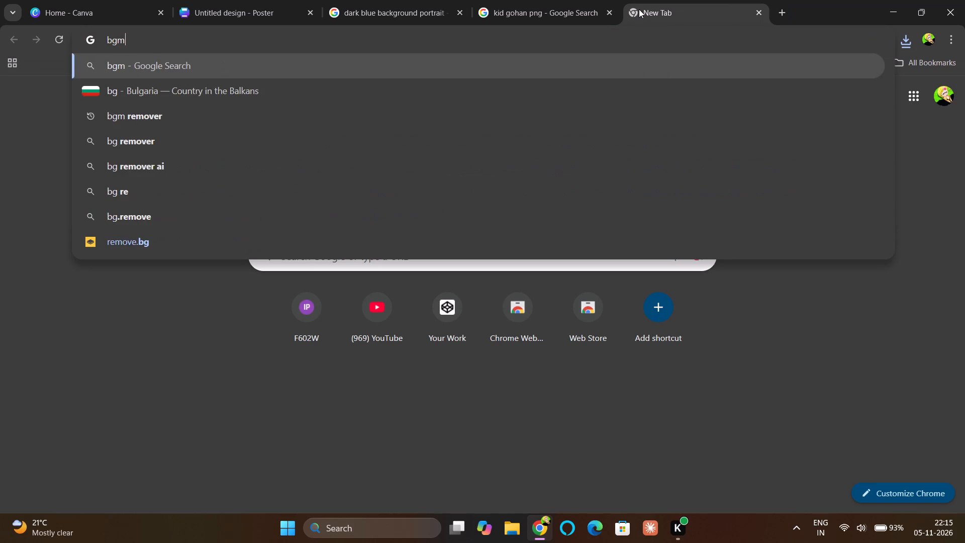
pyautogui.press('Down')
pyautogui.press('Return')
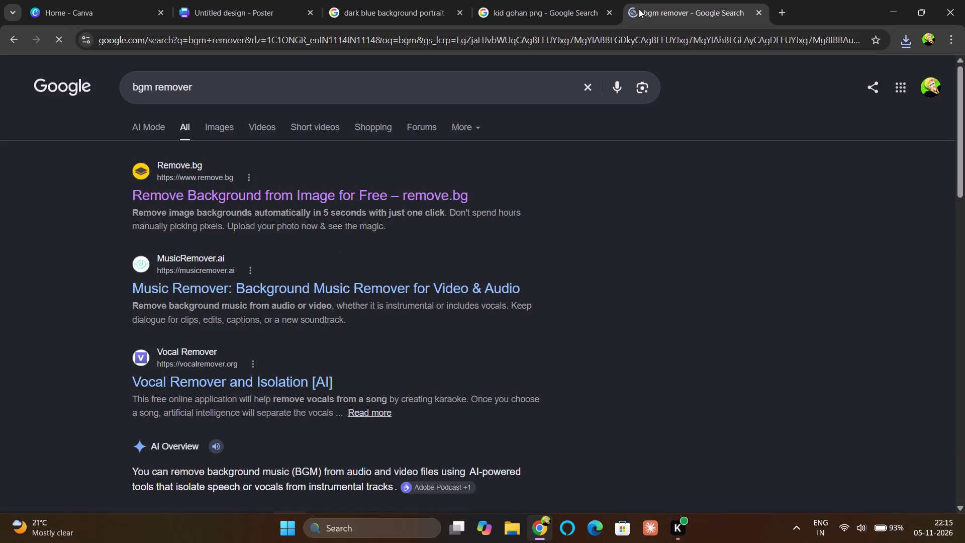
pyautogui.click(429, 191)
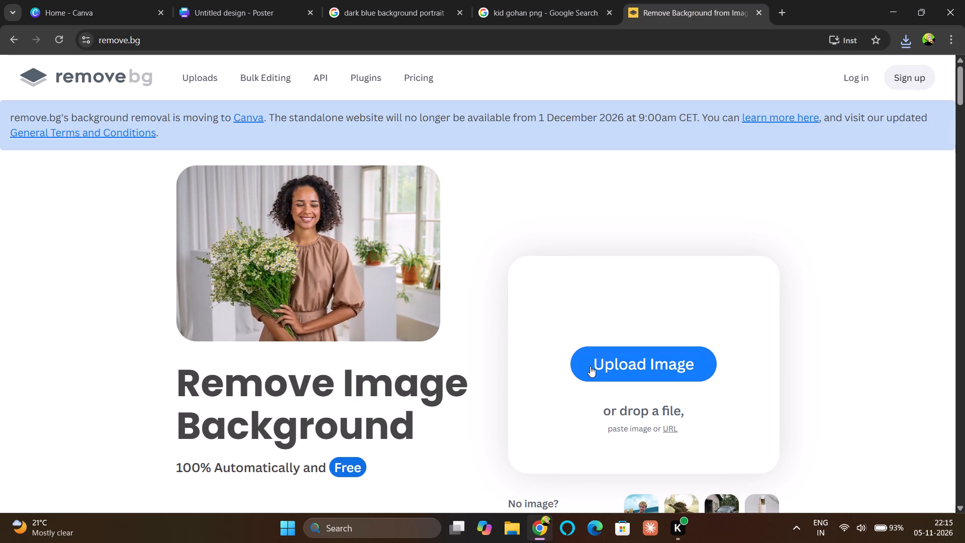
# Remove the background from the downloaded "images" PNG of kid Gohan and download the free preview-size cutout.
pyautogui.click(590, 366)
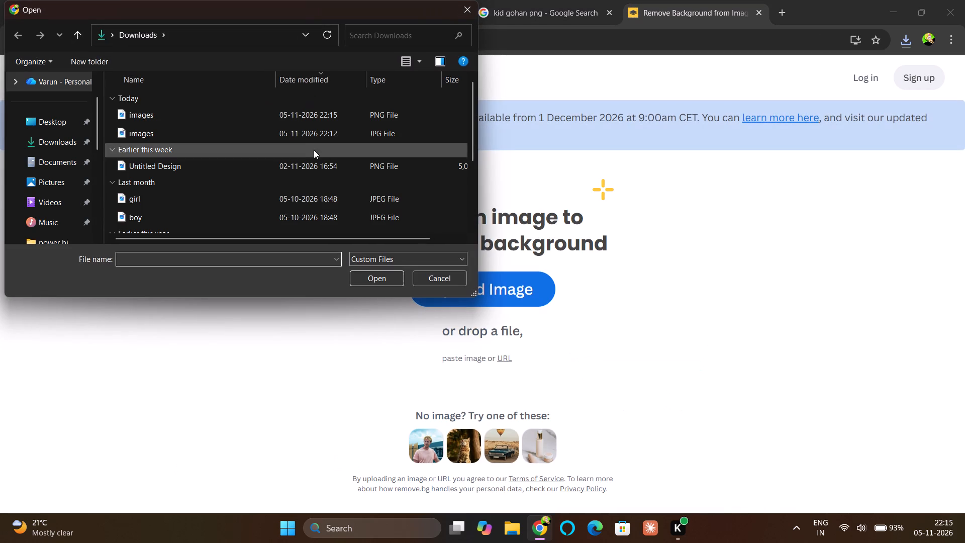
pyautogui.click(285, 109)
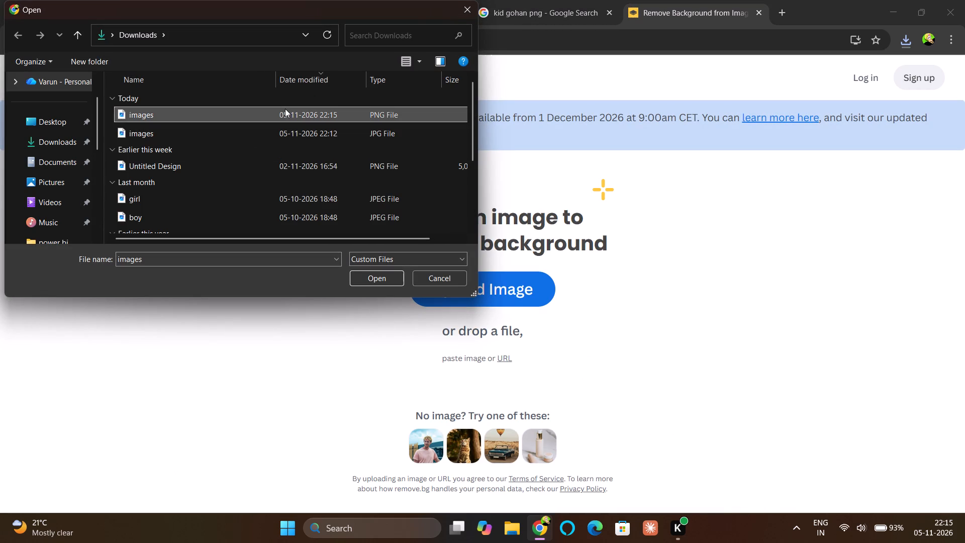
pyautogui.press('Return')
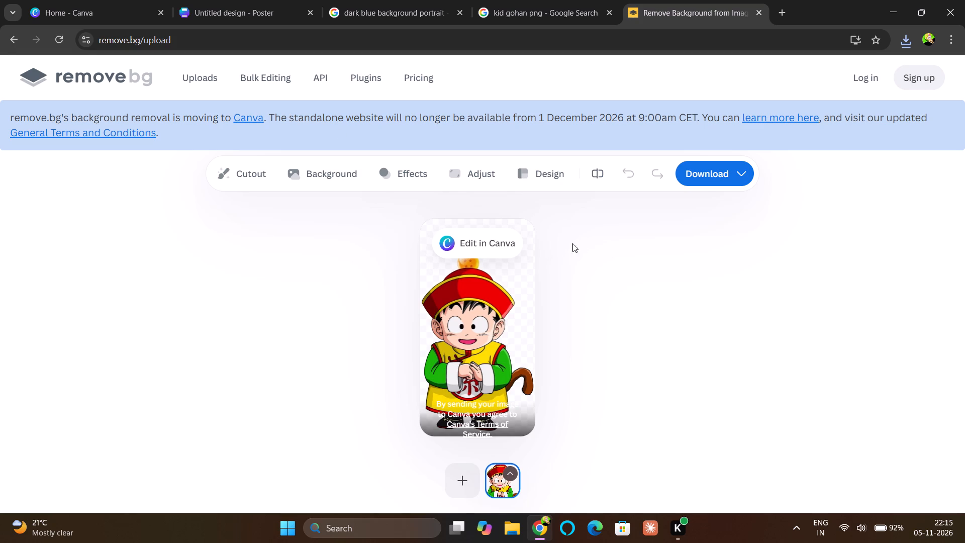
pyautogui.click(707, 182)
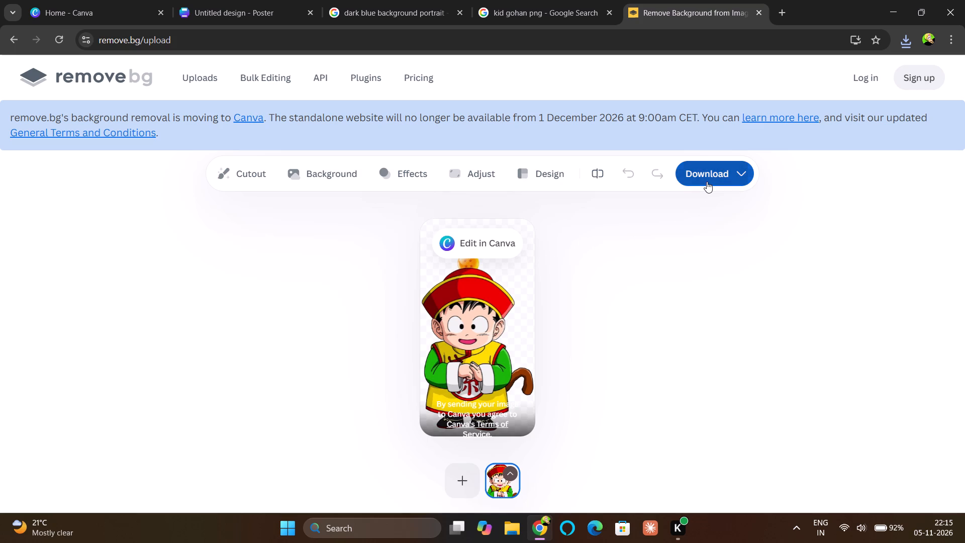
pyautogui.click(702, 202)
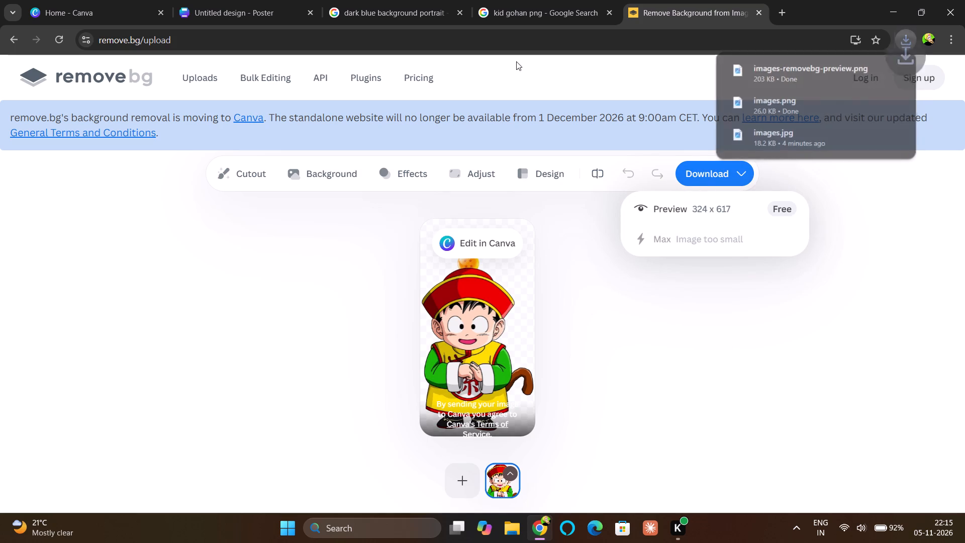
# Switch to the Canva poster and upload the images-removebg-preview PNG file.
pyautogui.click(239, 7)
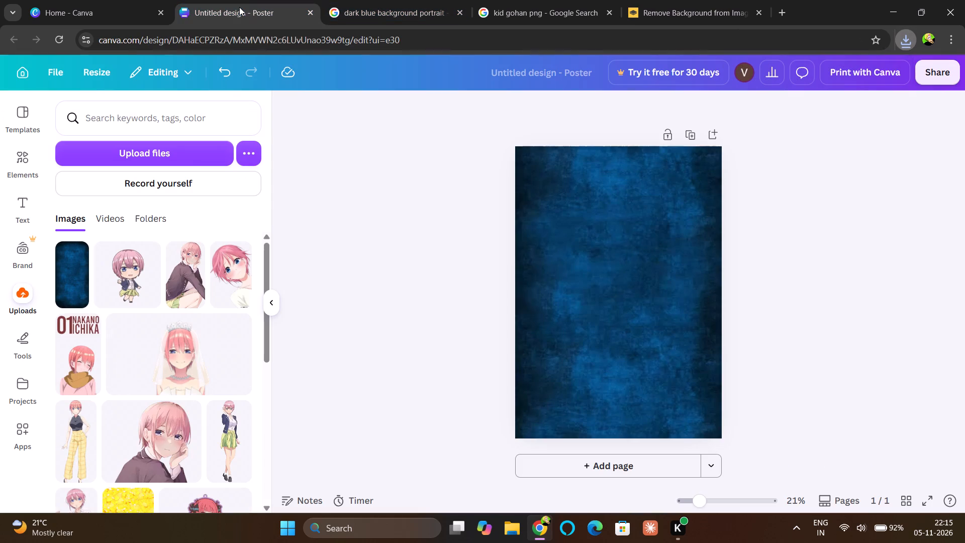
pyautogui.click(177, 155)
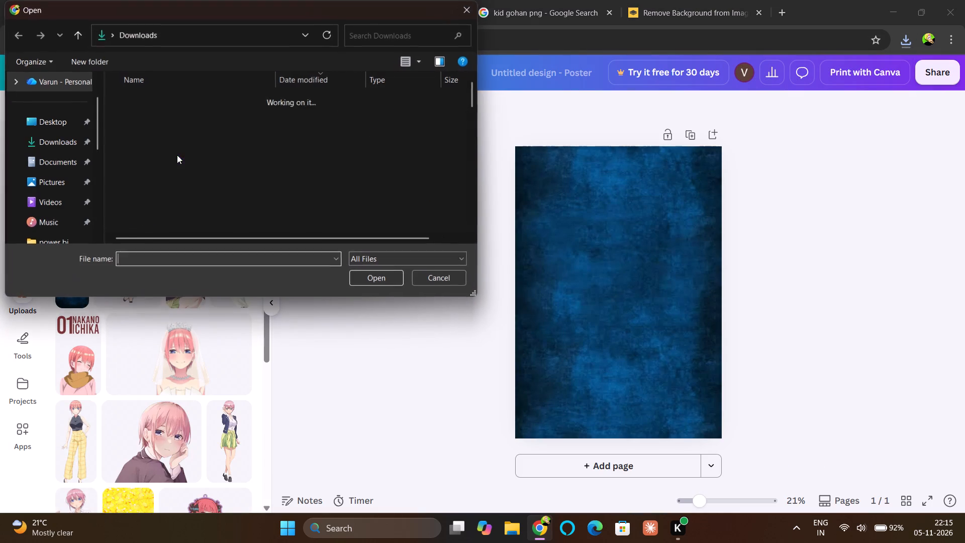
pyautogui.click(185, 118)
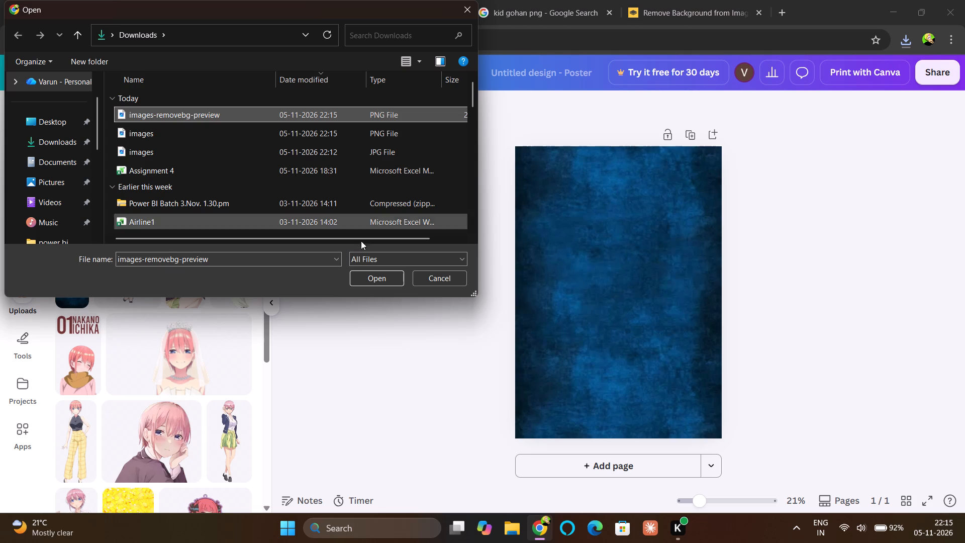
pyautogui.click(369, 283)
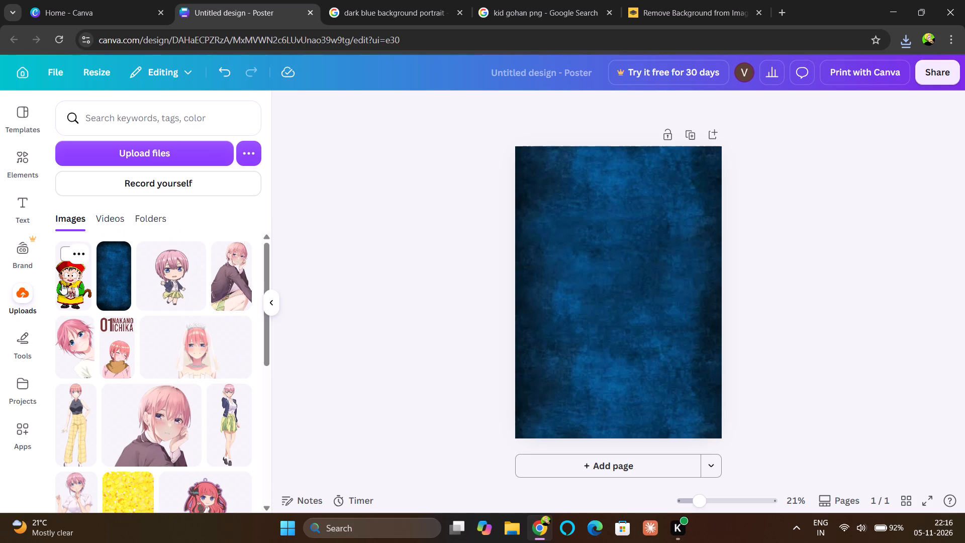
# Add the kid Gohan cutout to the poster, crop the empty space above his hat, and scale him down.
pyautogui.click(62, 283)
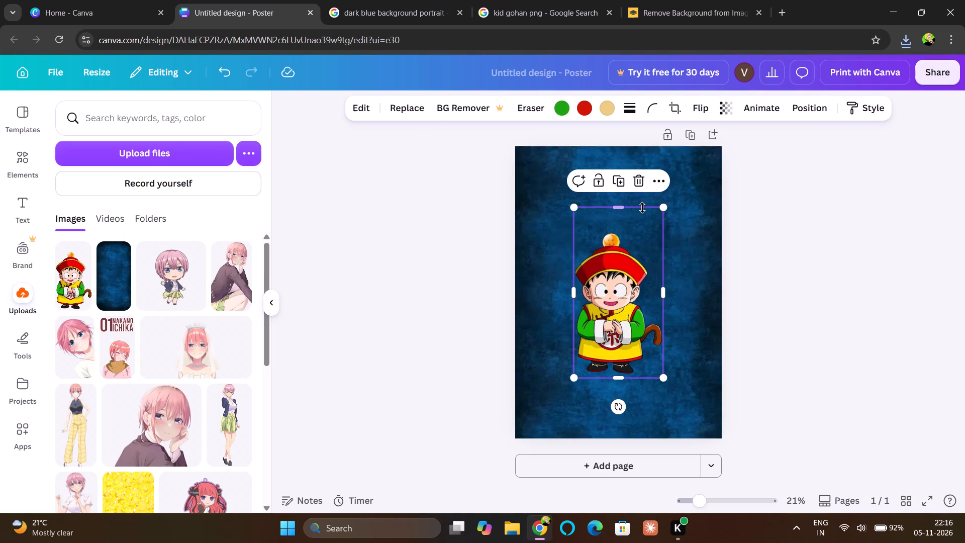
pyautogui.moveTo(627, 210); pyautogui.dragTo(616, 227)
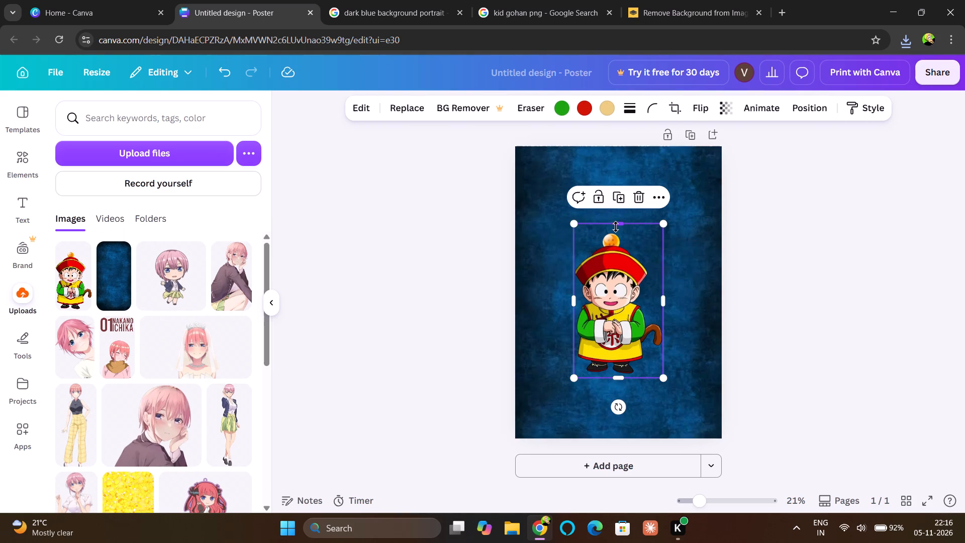
pyautogui.moveTo(664, 222); pyautogui.dragTo(636, 245)
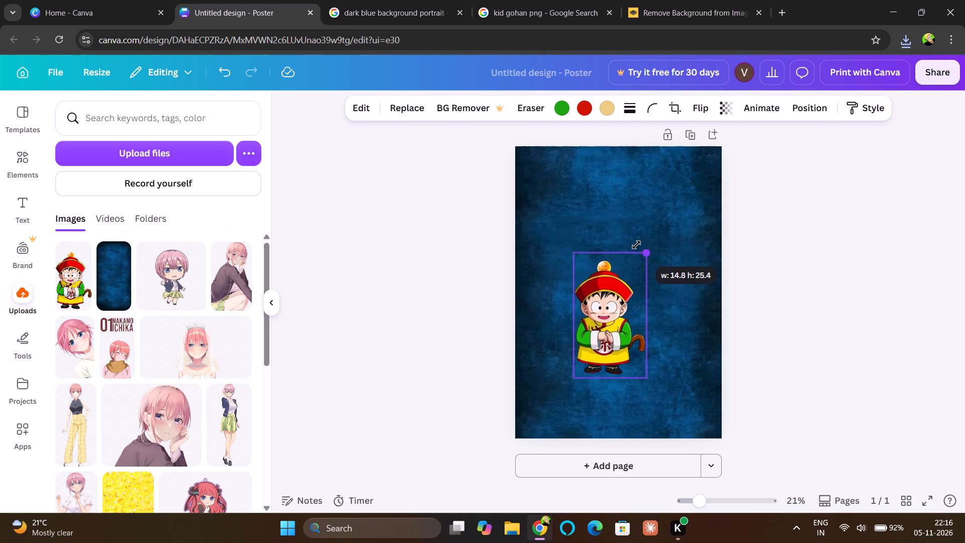
pyautogui.moveTo(636, 245); pyautogui.dragTo(629, 260)
# Move the kid Gohan cutout to the poster's bottom edge, shrink it slightly, and centre it horizontally.
pyautogui.moveTo(618, 316); pyautogui.dragTo(636, 360)
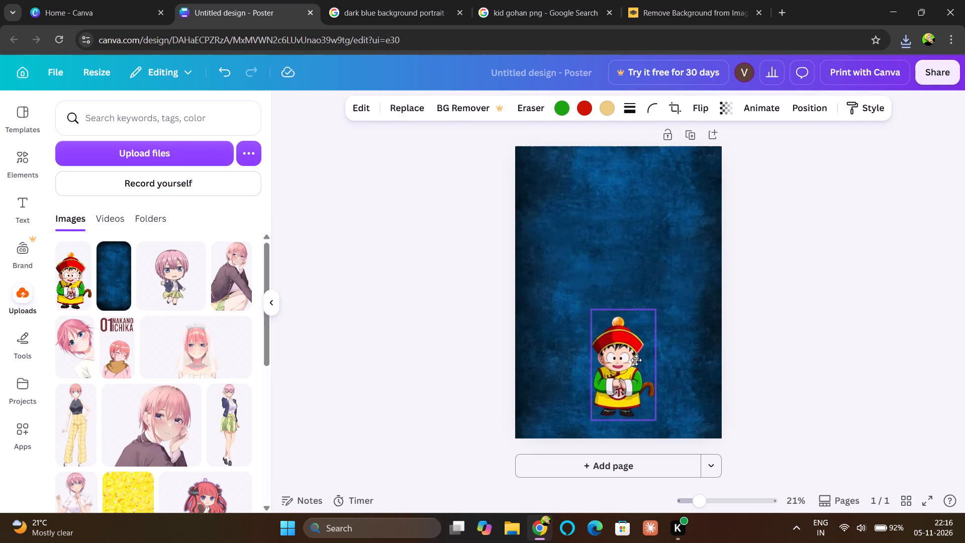
pyautogui.moveTo(636, 360); pyautogui.dragTo(630, 377)
pyautogui.moveTo(649, 329); pyautogui.dragTo(647, 331)
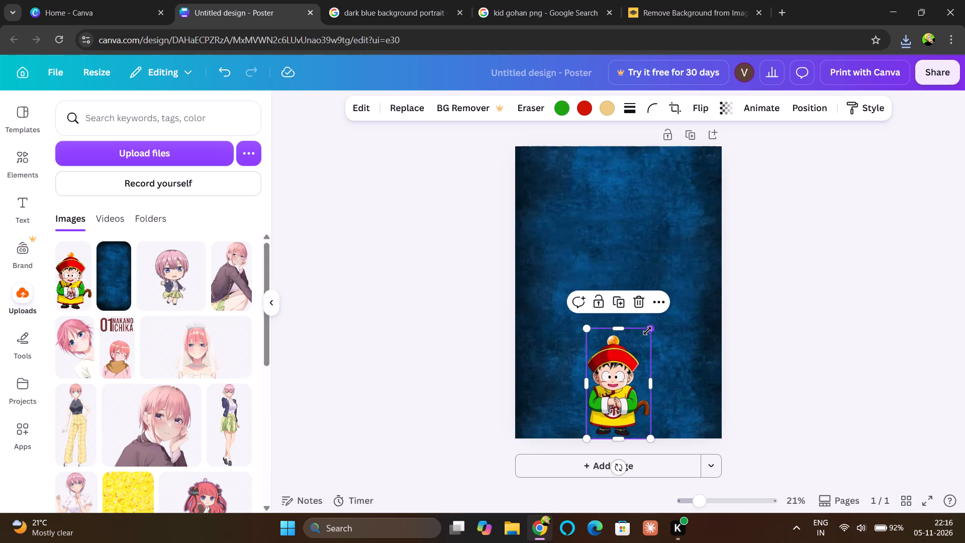
pyautogui.moveTo(647, 331); pyautogui.dragTo(648, 335)
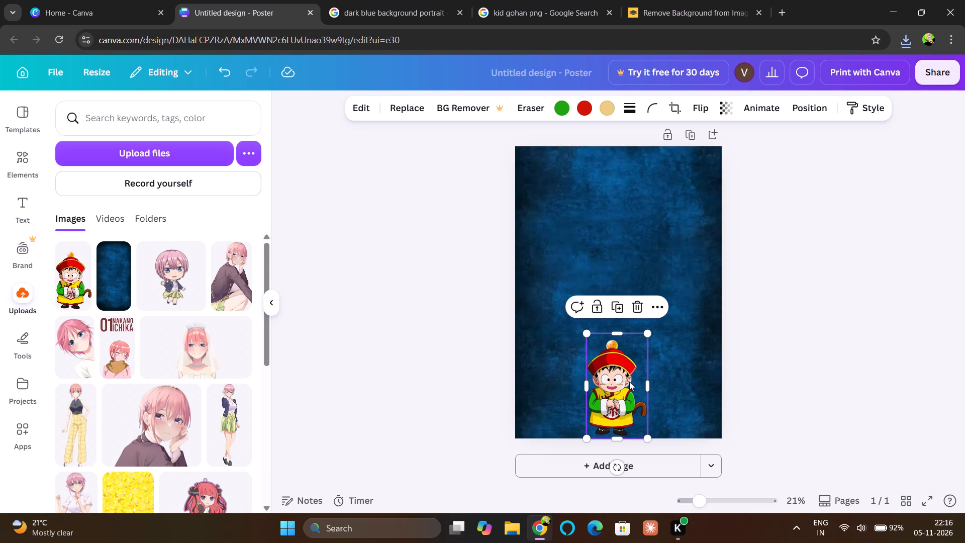
pyautogui.moveTo(628, 382); pyautogui.dragTo(634, 384)
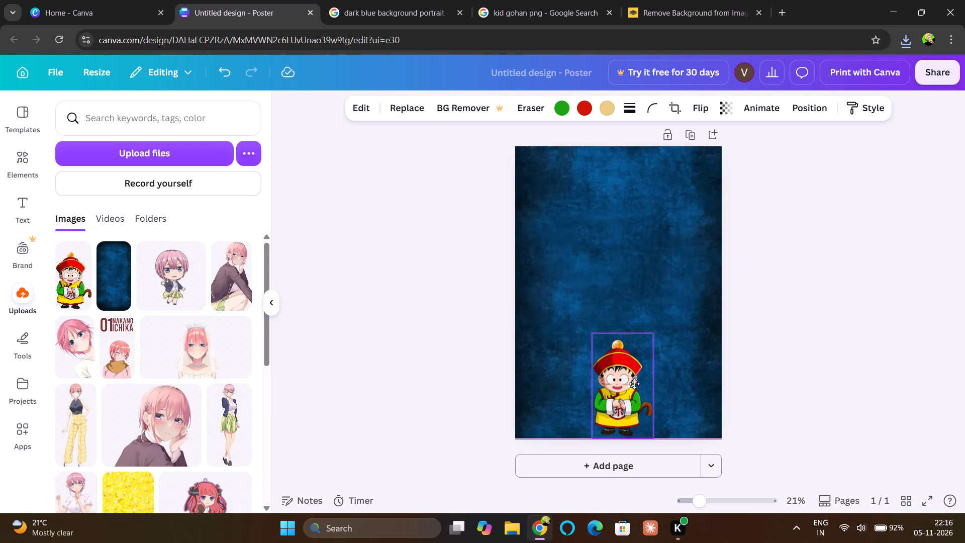
pyautogui.moveTo(634, 384); pyautogui.dragTo(634, 384)
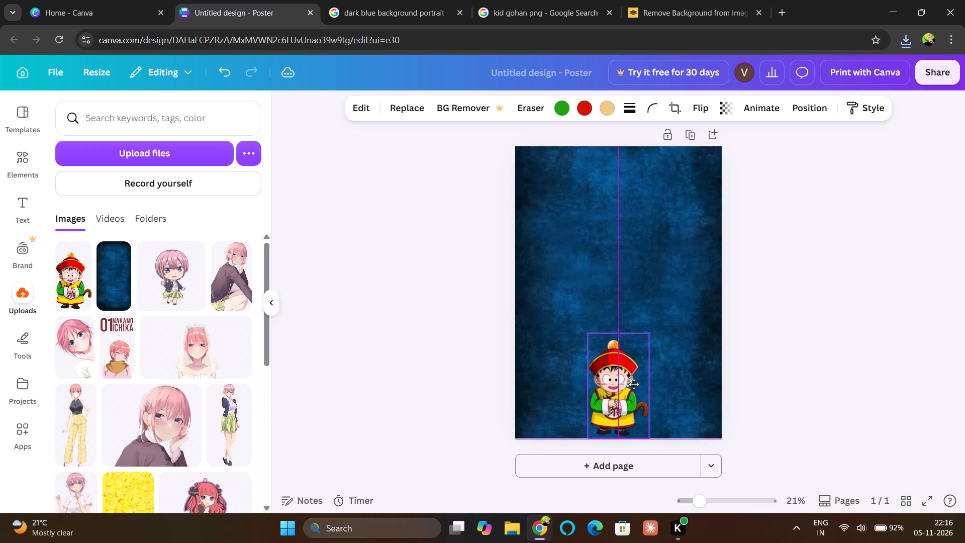
pyautogui.moveTo(634, 384); pyautogui.dragTo(633, 384)
pyautogui.click(807, 339)
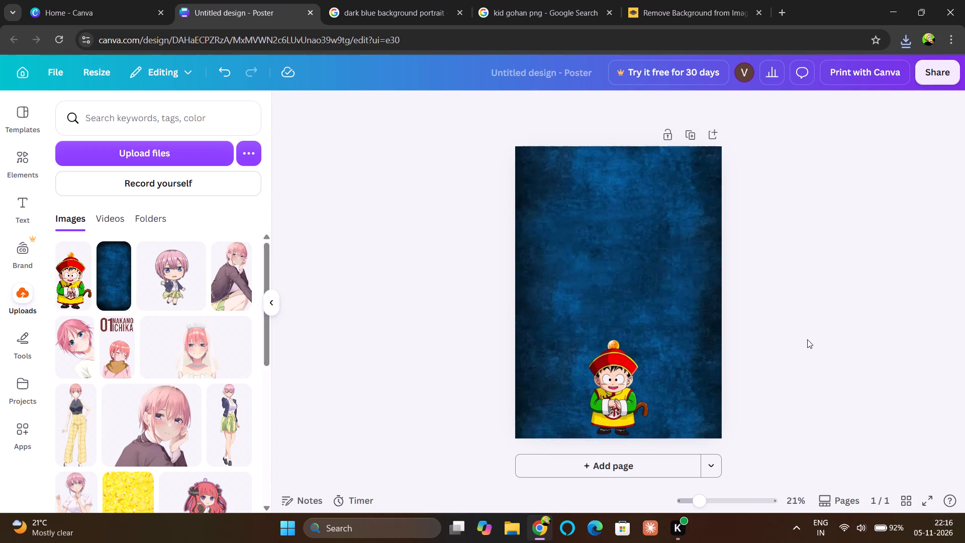
# Return to the kid Gohan image results and change the Google Images search to "gohan png".
pyautogui.click(571, 4)
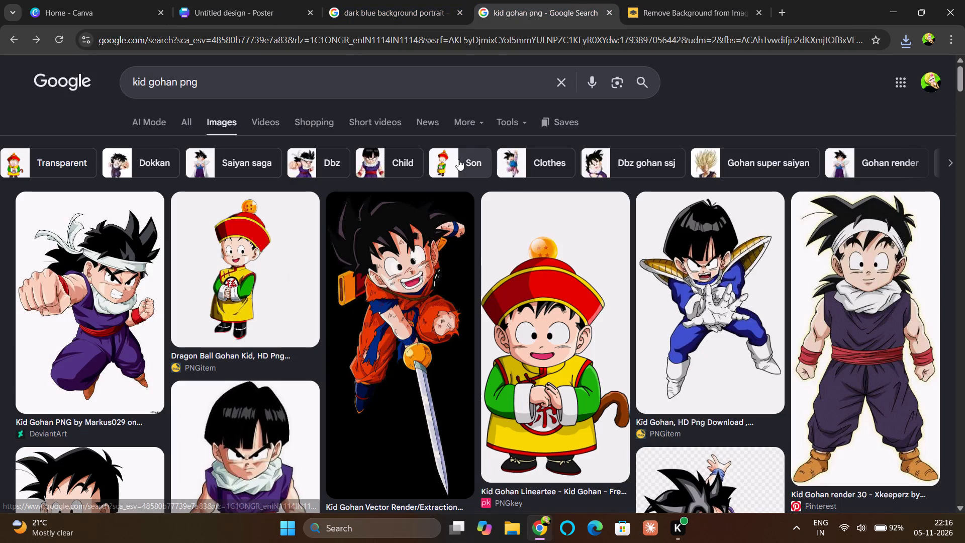
pyautogui.scroll(-1, 674, 318)
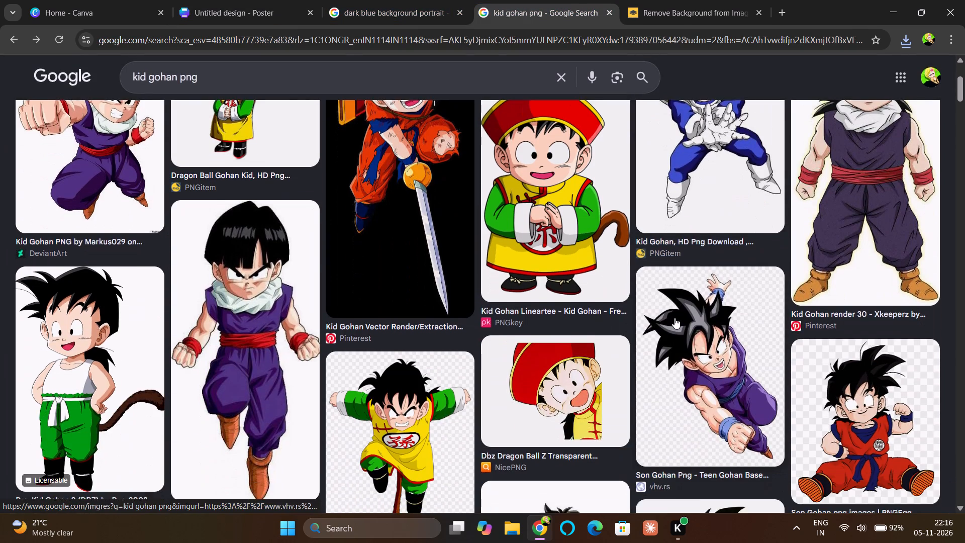
pyautogui.scroll(-3, 674, 318)
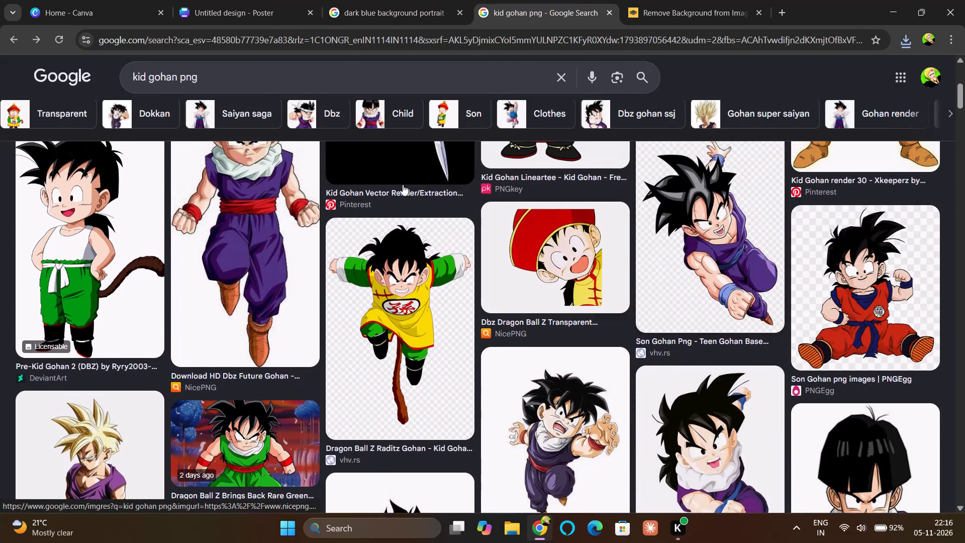
pyautogui.click(145, 76)
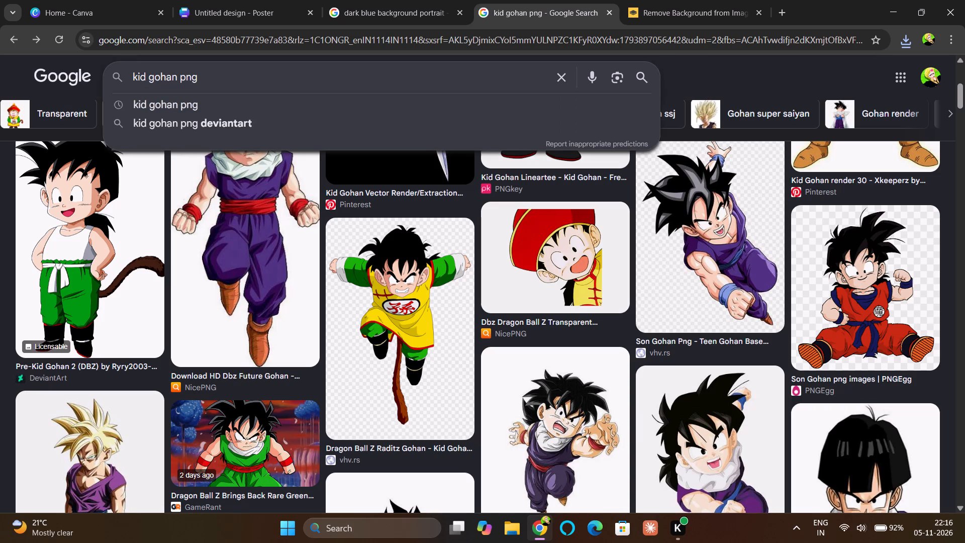
pyautogui.press('BackSpace')
pyautogui.press('BackSpace')
pyautogui.press('BackSpace')
pyautogui.press('BackSpace')
pyautogui.press('BackSpace')
pyautogui.press('BackSpace')
pyautogui.press('Return')
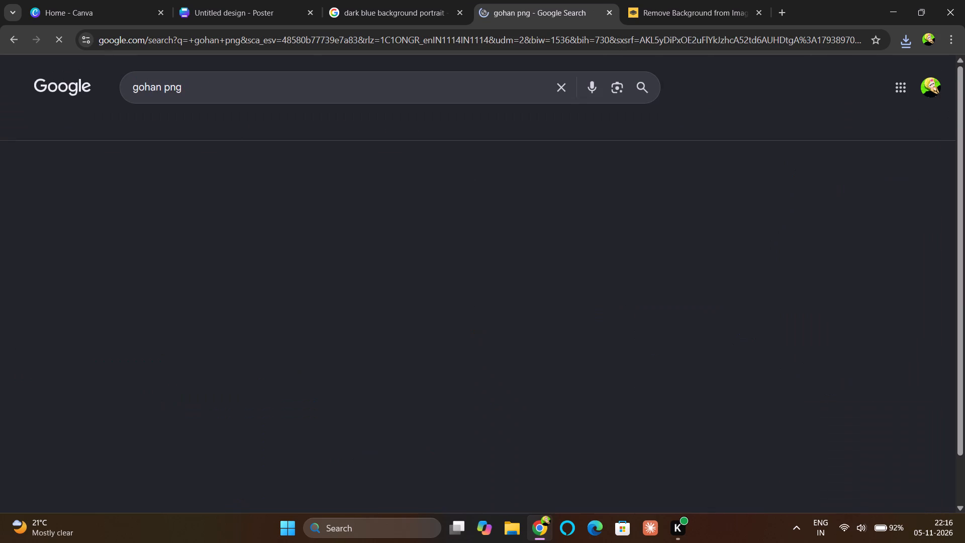
# Find the PNGitem kid Gohan image in blue Saiyan armour and save it to Downloads under its default name.
pyautogui.scroll(-4, 326, 248)
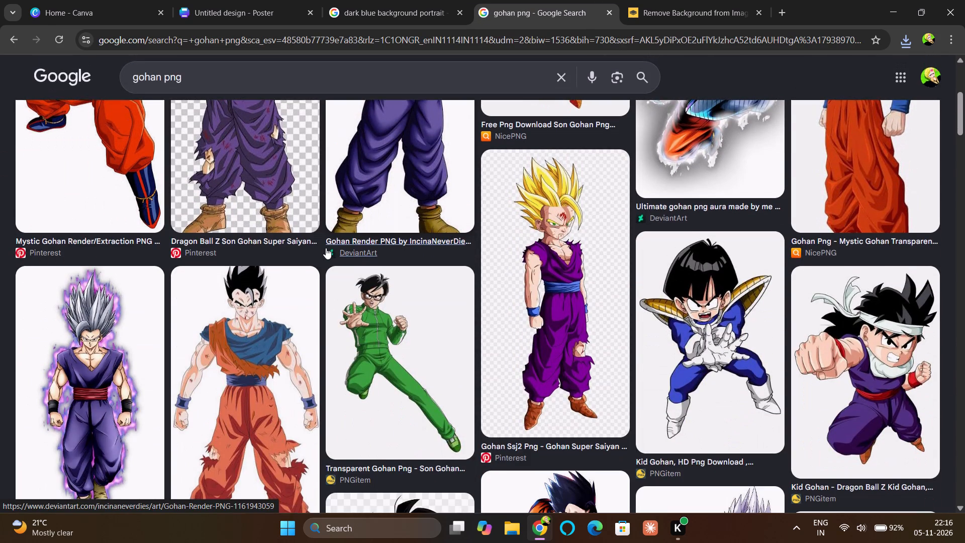
pyautogui.scroll(-5, 326, 248)
pyautogui.scroll(1, 326, 248)
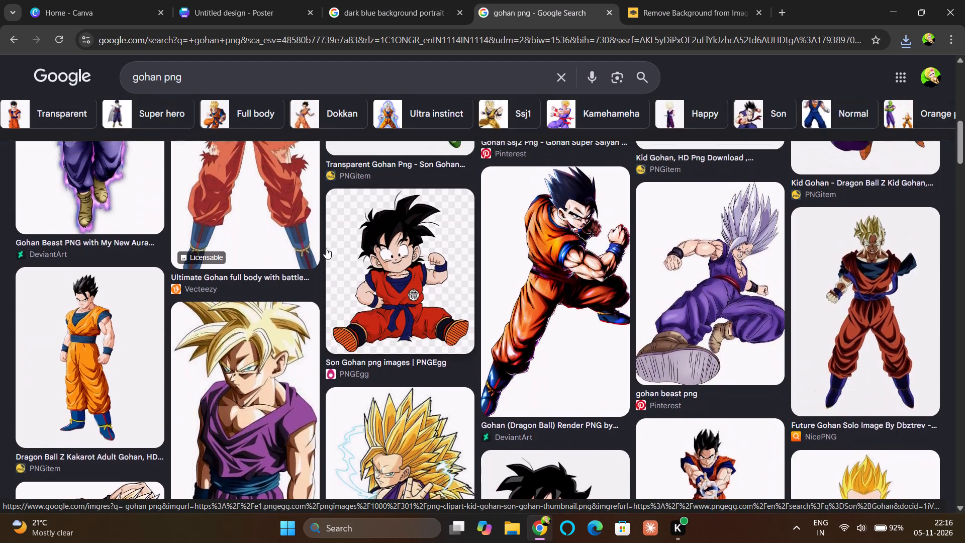
pyautogui.scroll(2, 326, 248)
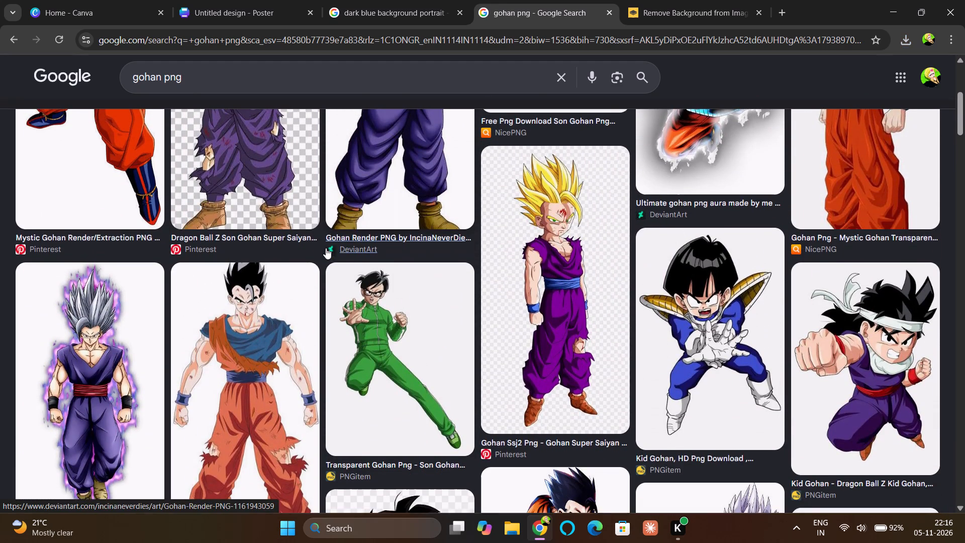
pyautogui.rightClick(707, 318)
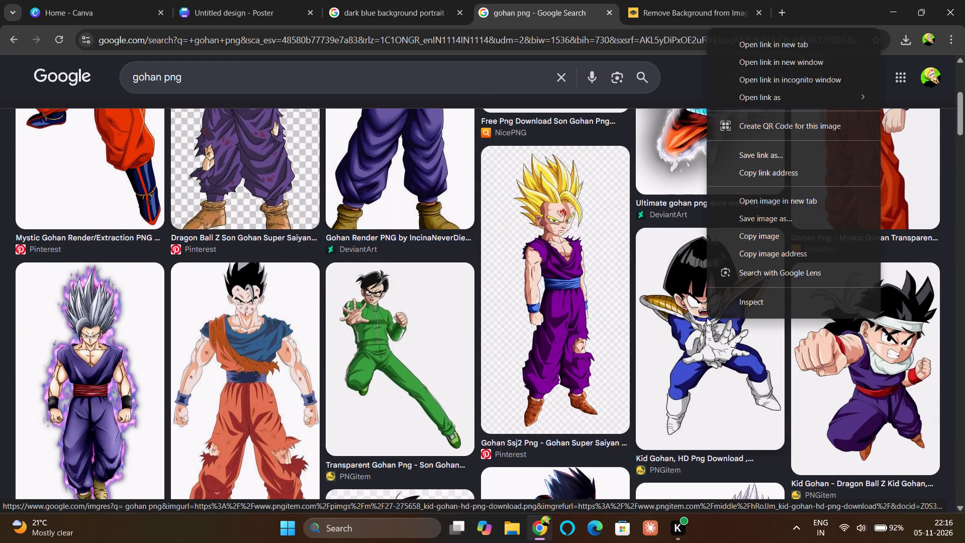
pyautogui.click(758, 219)
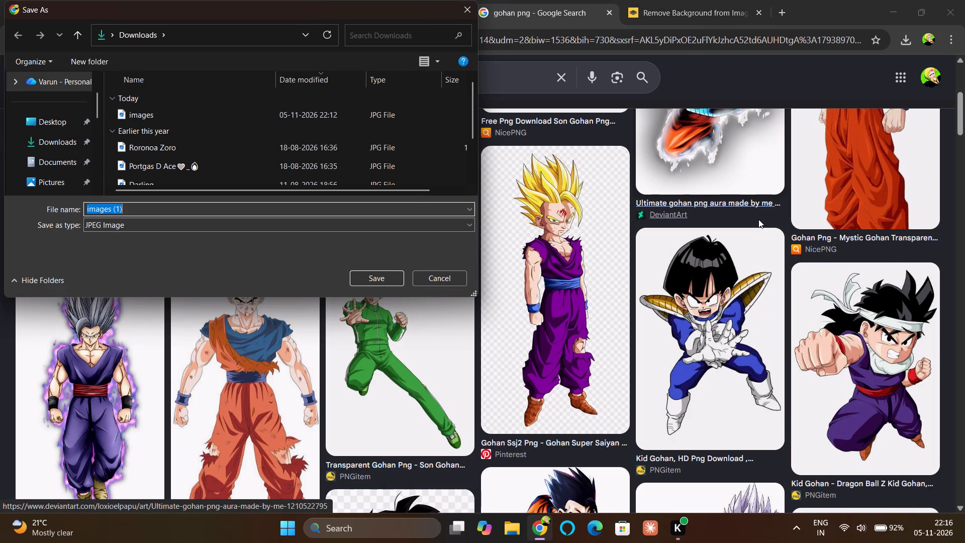
pyautogui.press('Return')
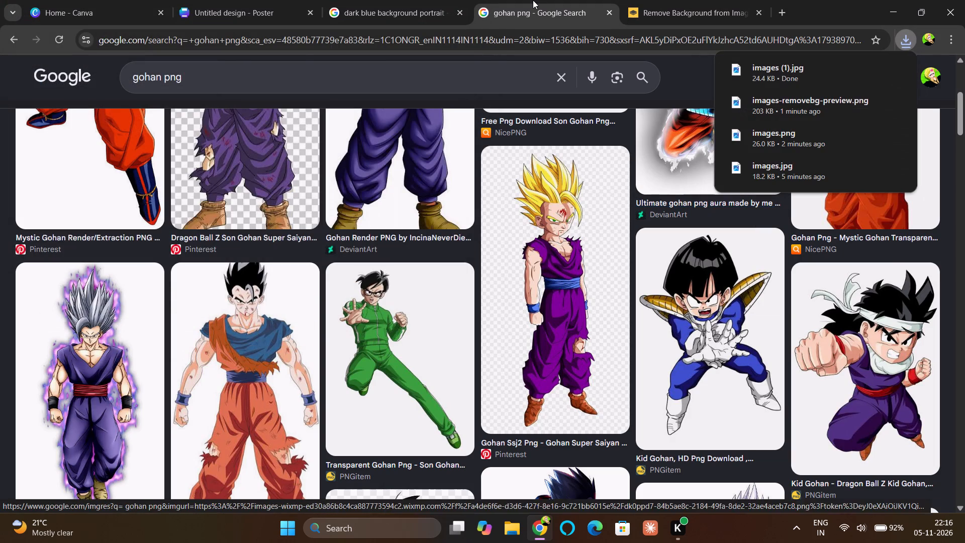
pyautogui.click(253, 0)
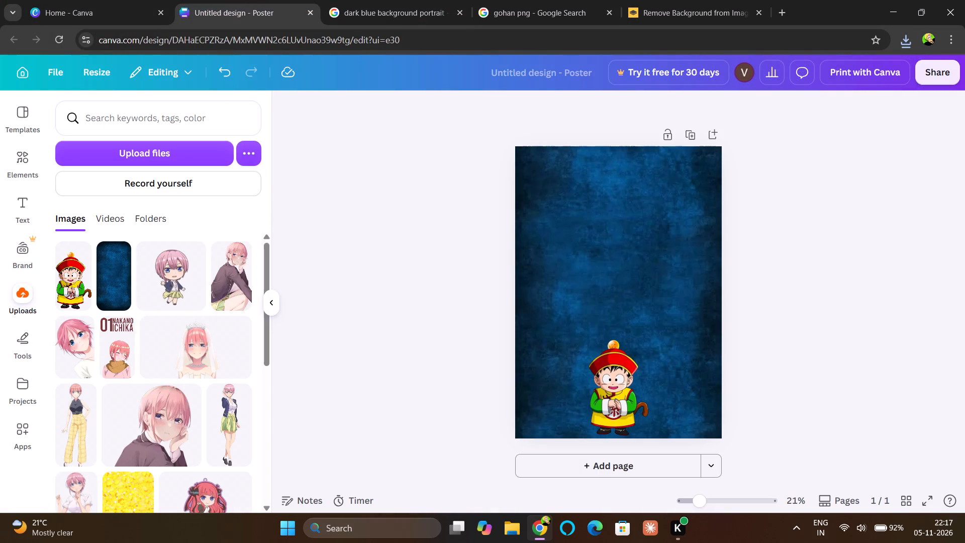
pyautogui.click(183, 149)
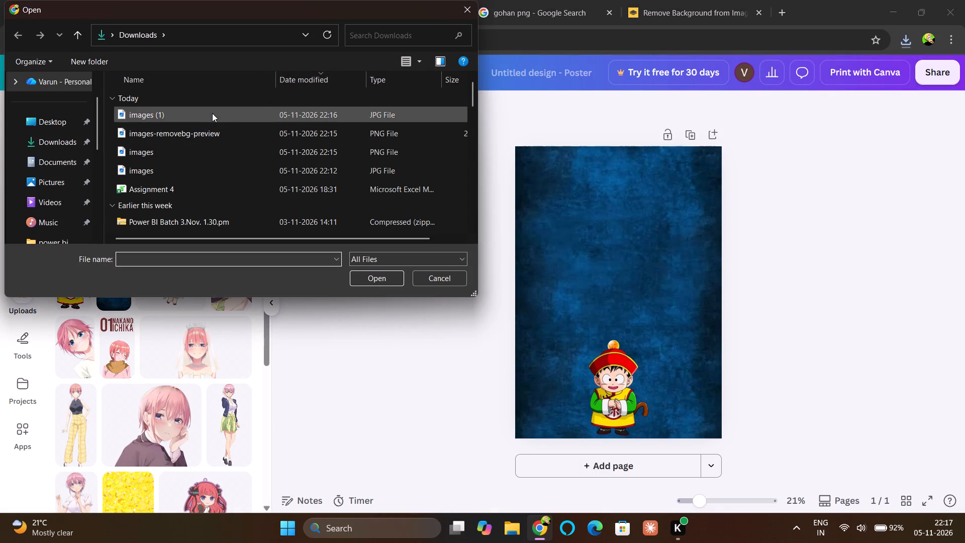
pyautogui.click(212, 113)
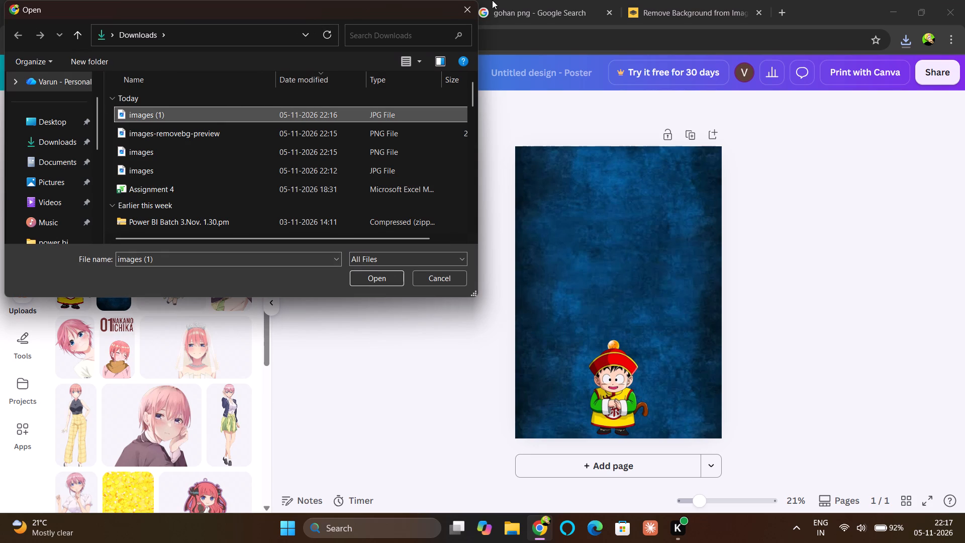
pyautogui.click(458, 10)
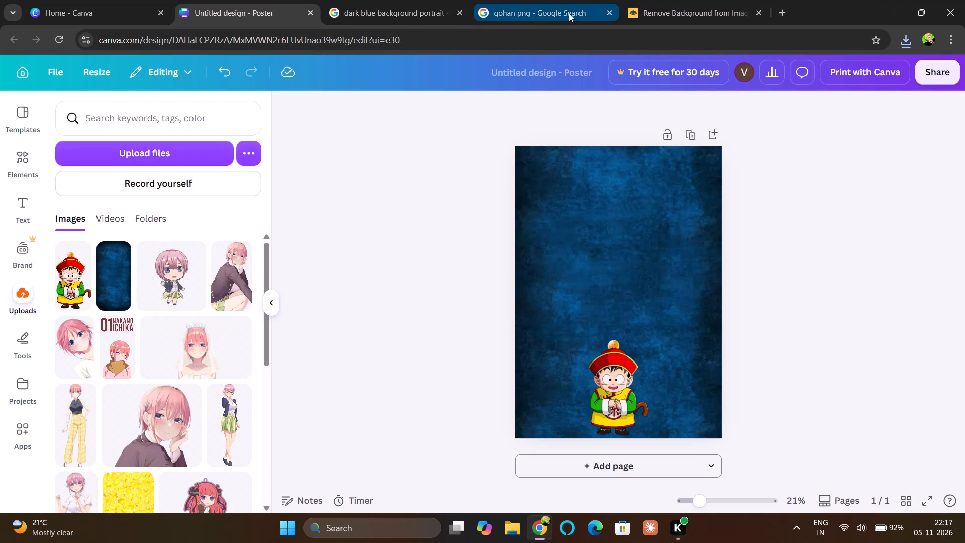
# In remove.bg, remove the background from the saved Saiyan-armour kid Gohan image, images (1), and download the free preview.
pyautogui.click(670, 2)
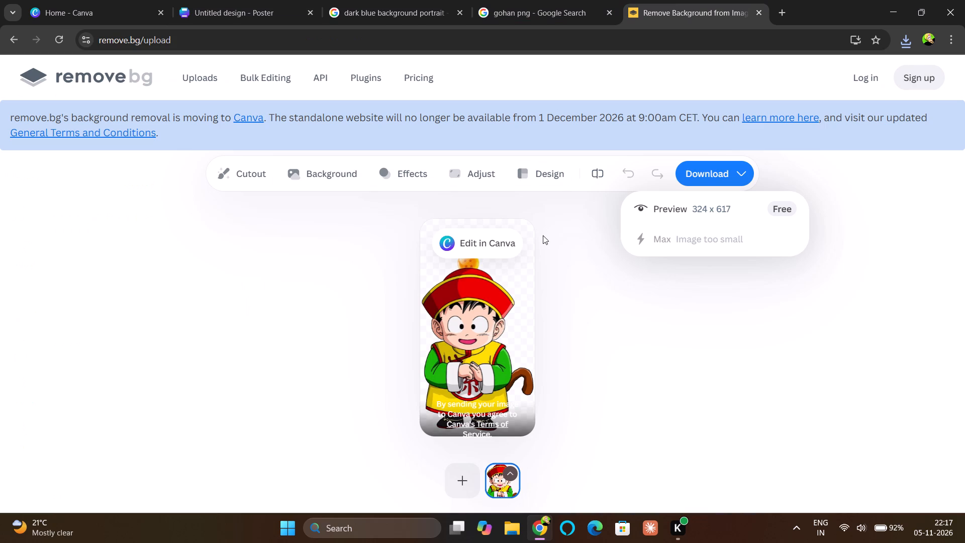
pyautogui.click(458, 489)
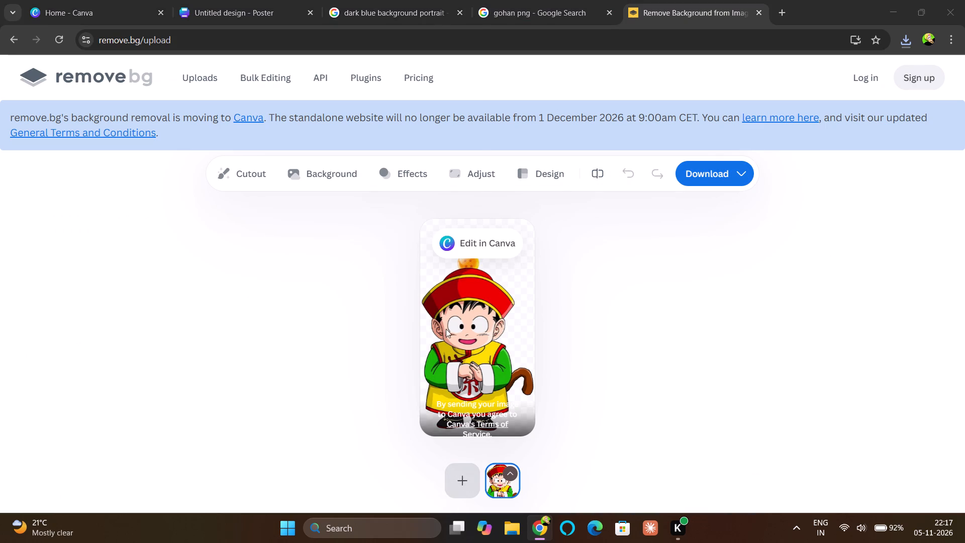
pyautogui.click(300, 118)
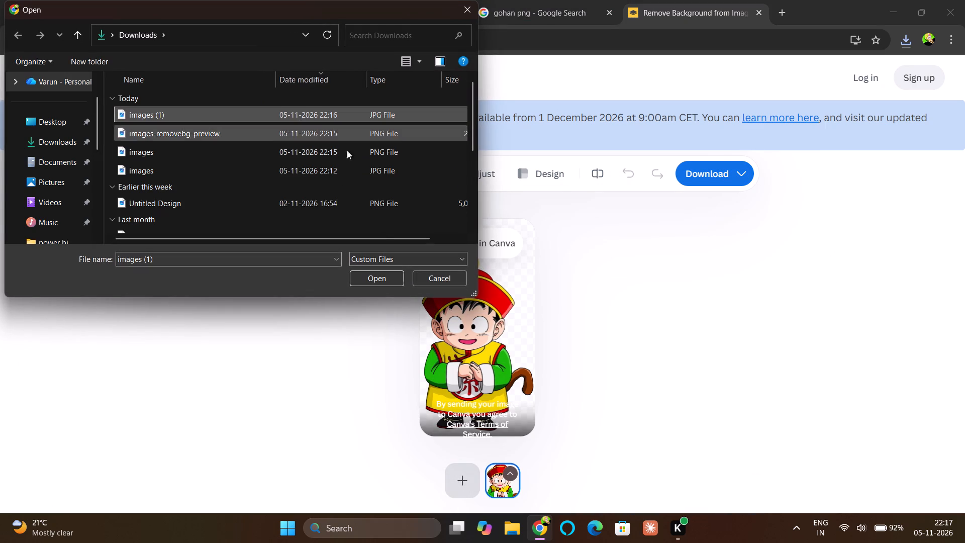
pyautogui.click(360, 275)
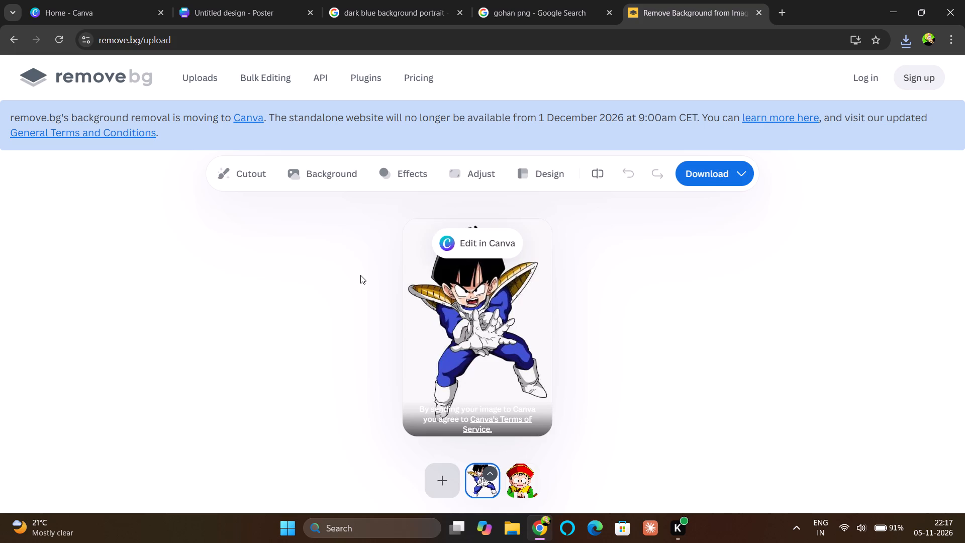
pyautogui.click(682, 169)
pyautogui.click(695, 217)
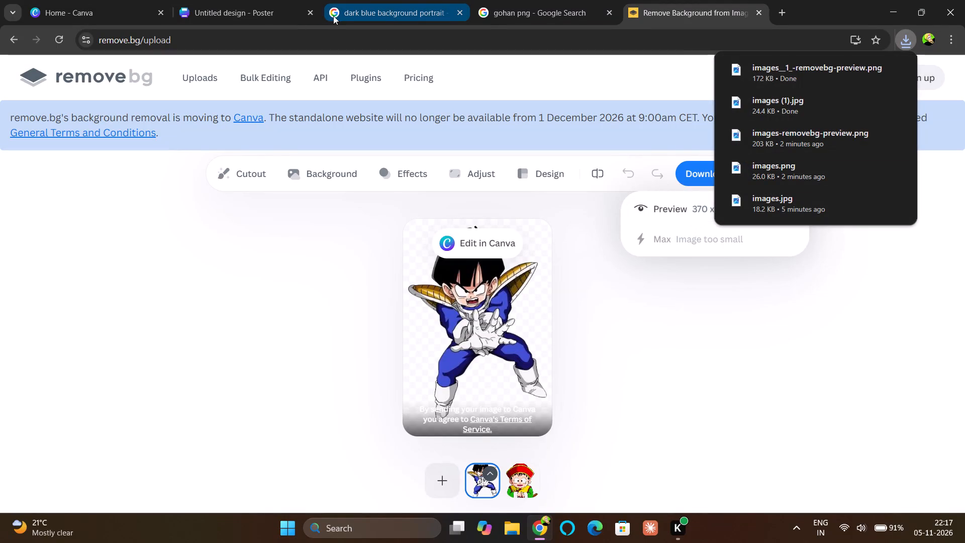
# Switch to the Canva poster design and upload the images__1_-removebg-preview cutout from Downloads.
pyautogui.click(243, 14)
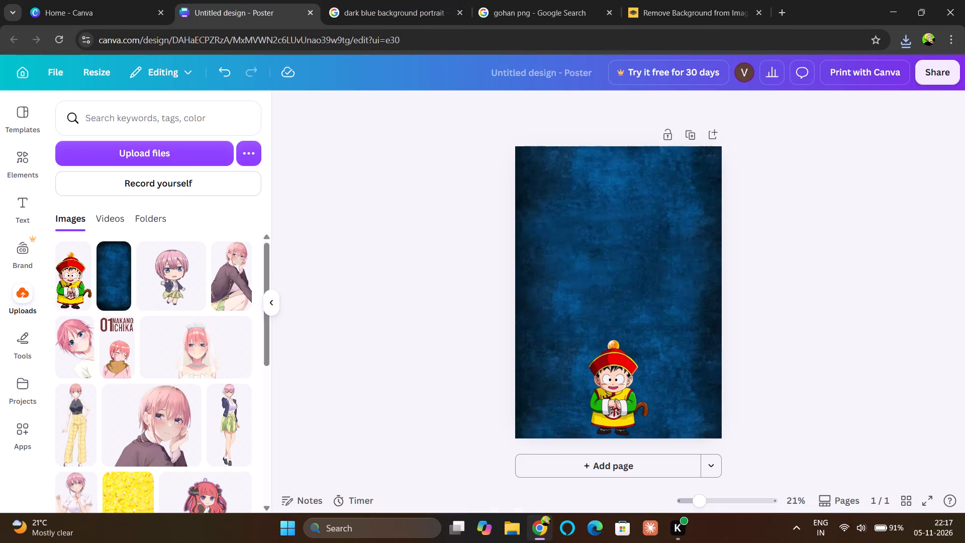
pyautogui.click(204, 152)
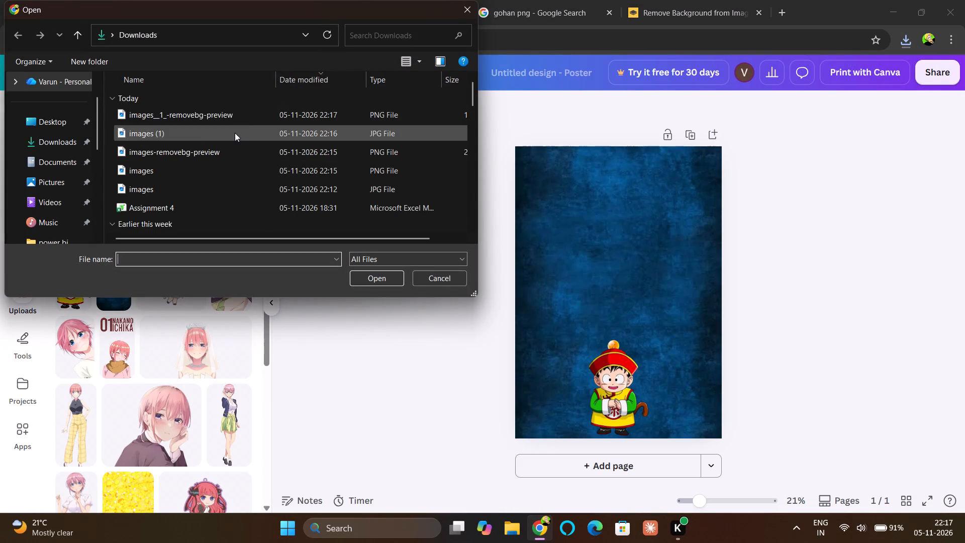
pyautogui.click(281, 113)
pyautogui.click(370, 279)
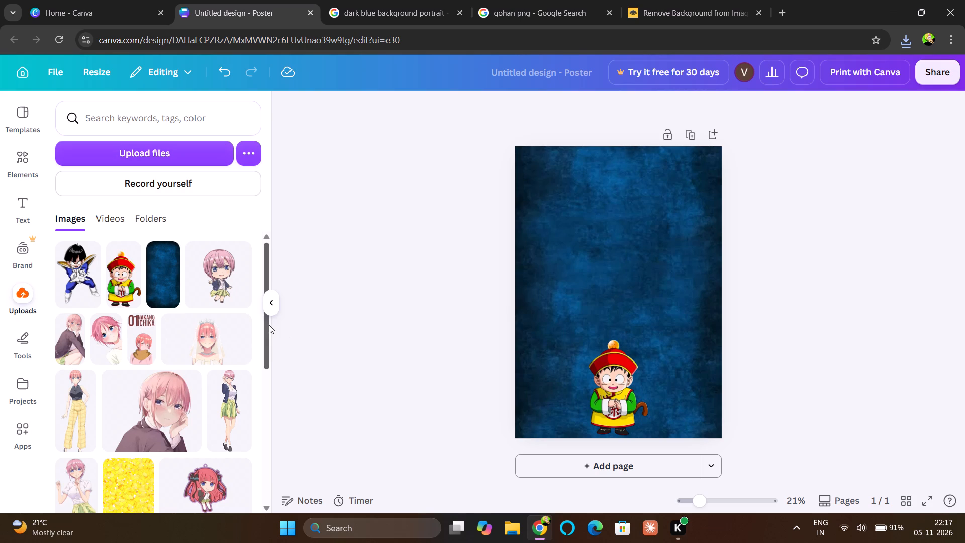
# Add the Saiyan-armour kid Gohan cutout to the poster, scale it down, and align it to the poster's top-left corner.
pyautogui.click(81, 280)
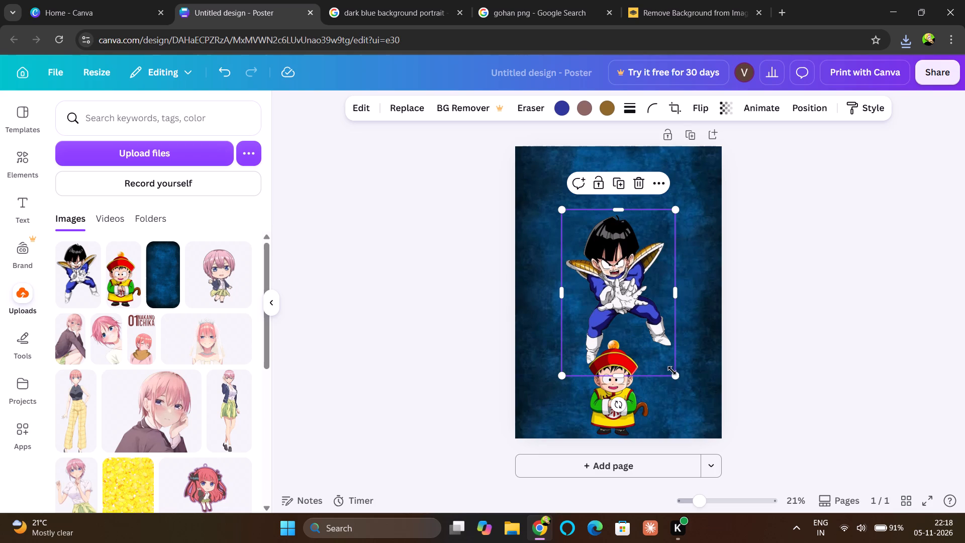
pyautogui.moveTo(674, 373); pyautogui.dragTo(623, 307)
pyautogui.moveTo(597, 259); pyautogui.dragTo(544, 188)
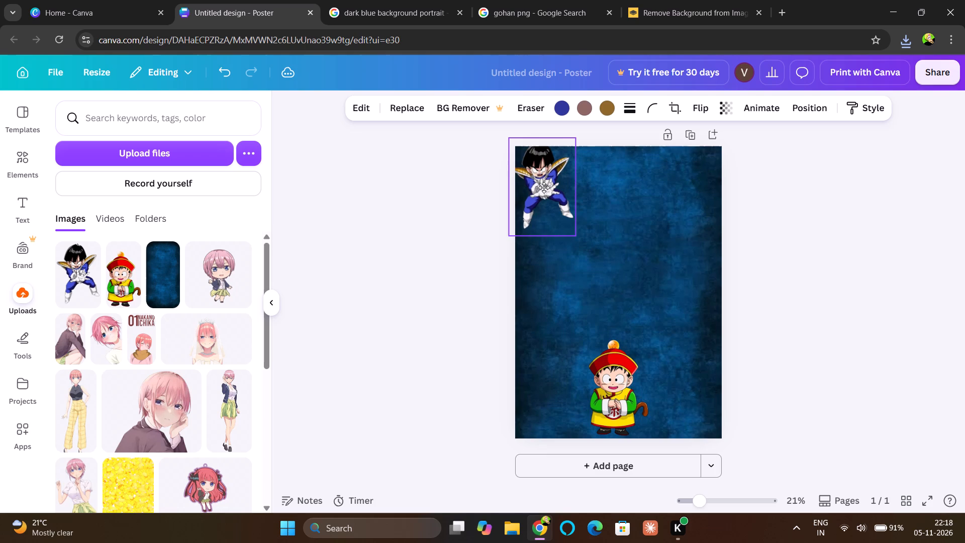
pyautogui.moveTo(544, 188); pyautogui.dragTo(549, 195)
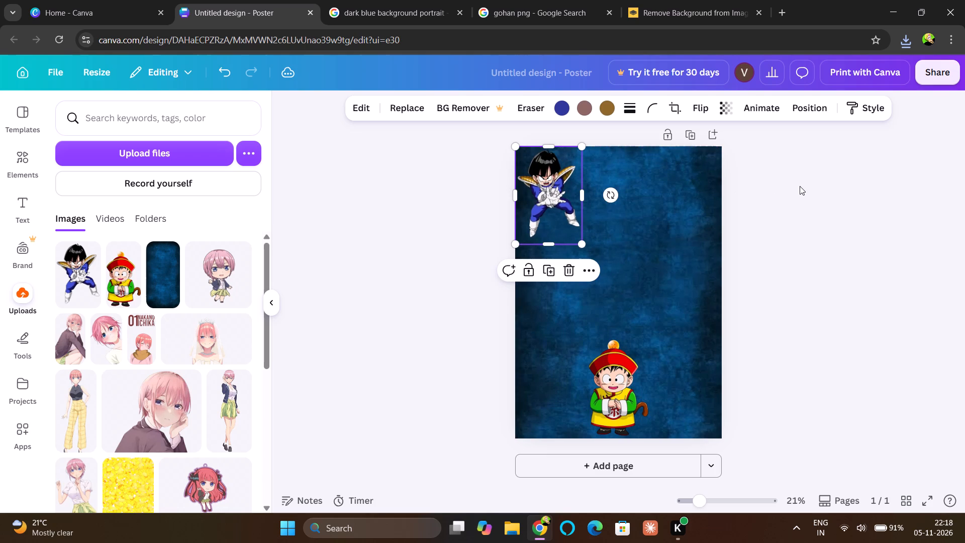
pyautogui.click(800, 186)
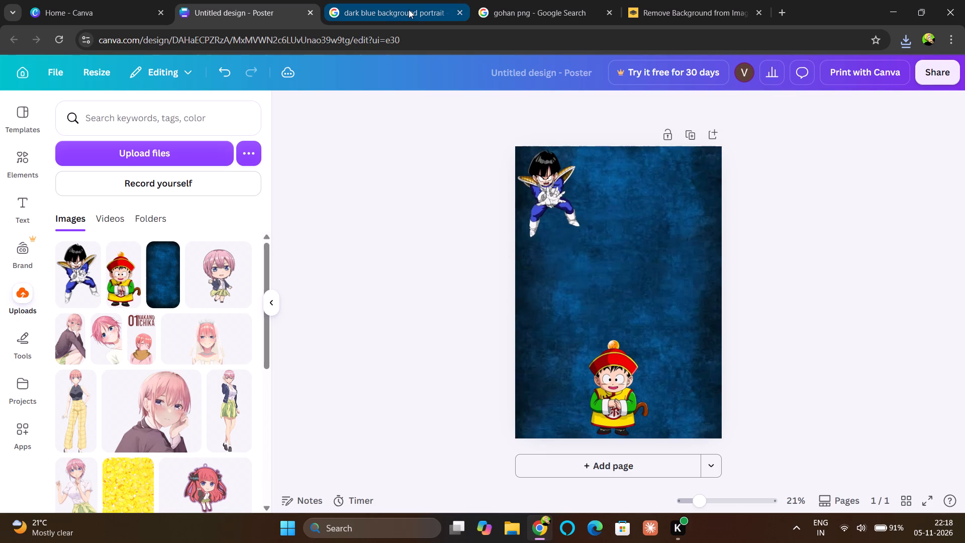
# Close the browser tab with the dark blue background portrait search.
pyautogui.click(462, 10)
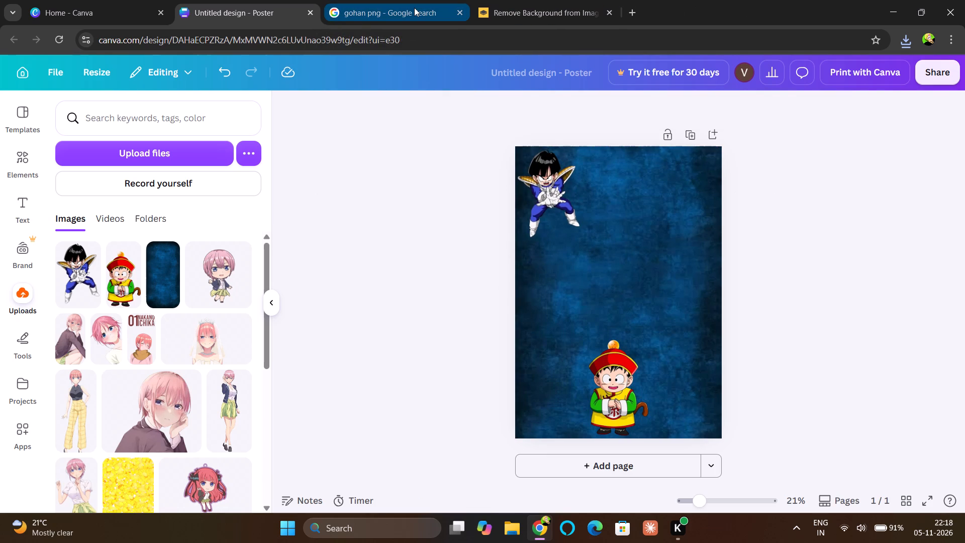
# In the "gohan png" results, find the DeviantArt Gohan Render in purple gi with red belt and save it to Downloads as images (2).
pyautogui.click(414, 8)
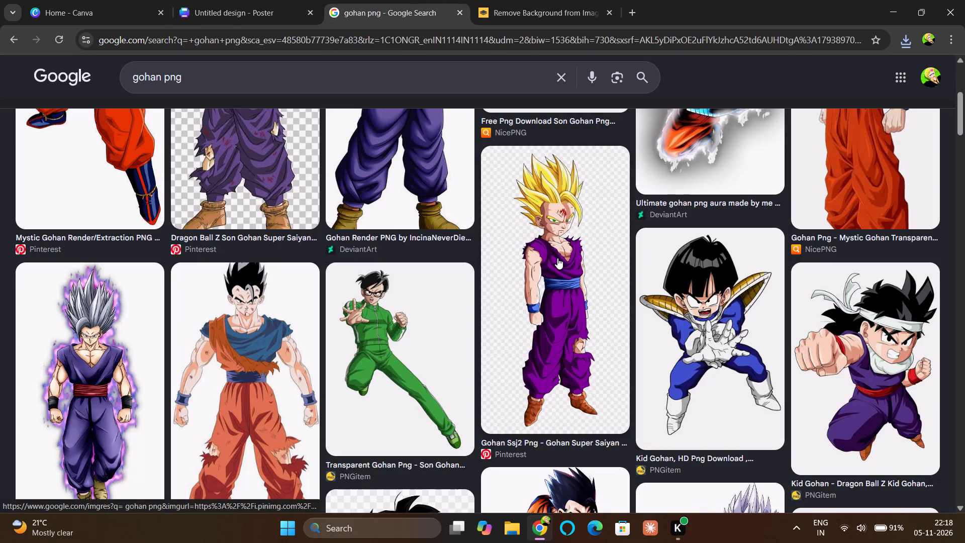
pyautogui.scroll(-4, 557, 258)
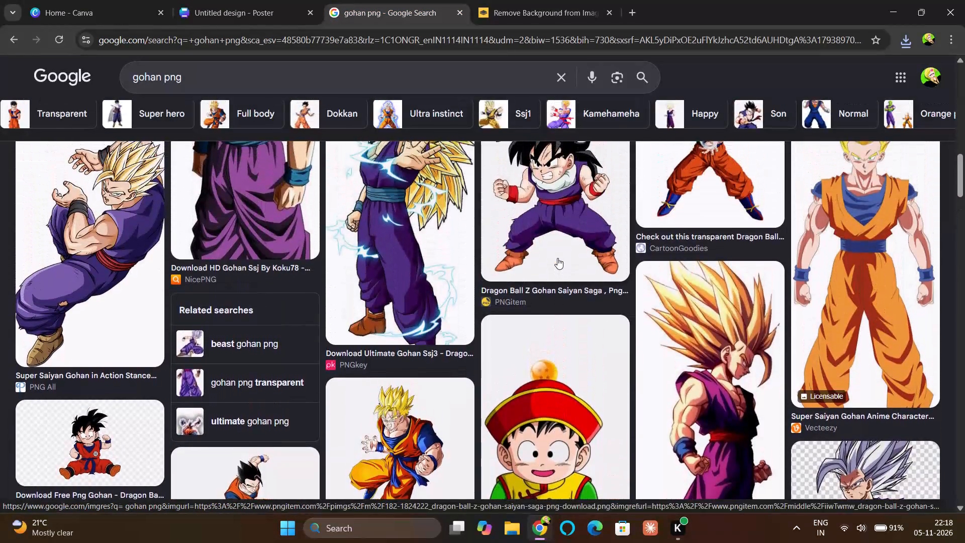
pyautogui.scroll(2, 557, 258)
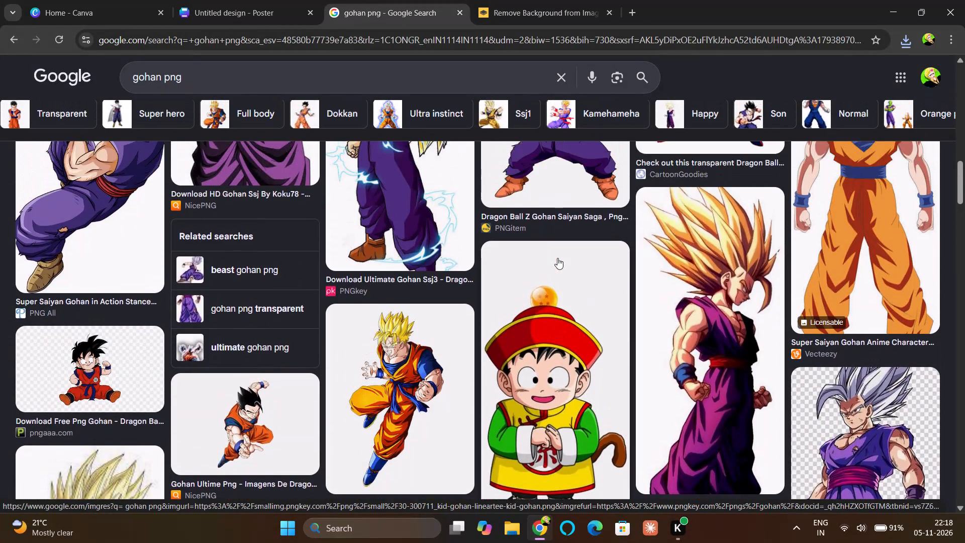
pyautogui.scroll(2, 557, 258)
pyautogui.scroll(-1, 557, 258)
pyautogui.scroll(1, 557, 258)
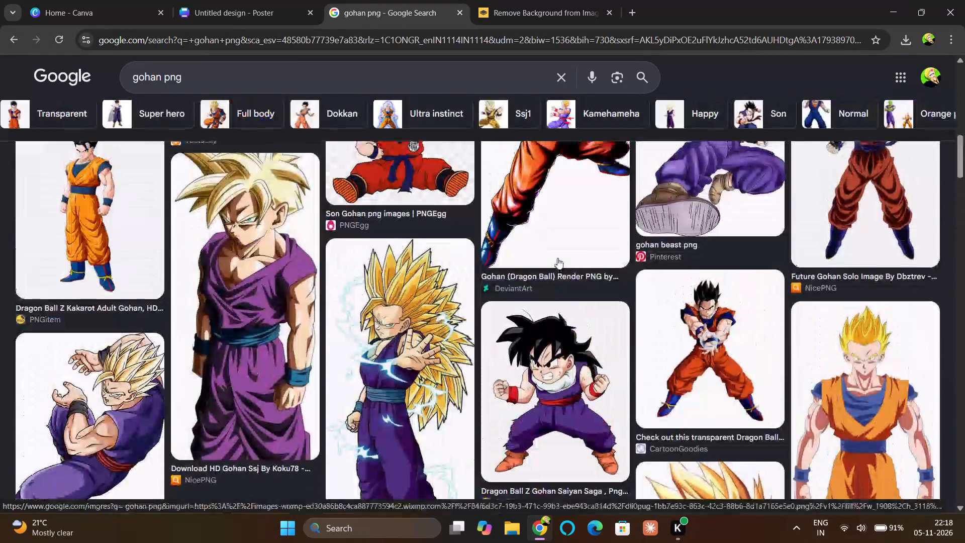
pyautogui.scroll(3, 557, 258)
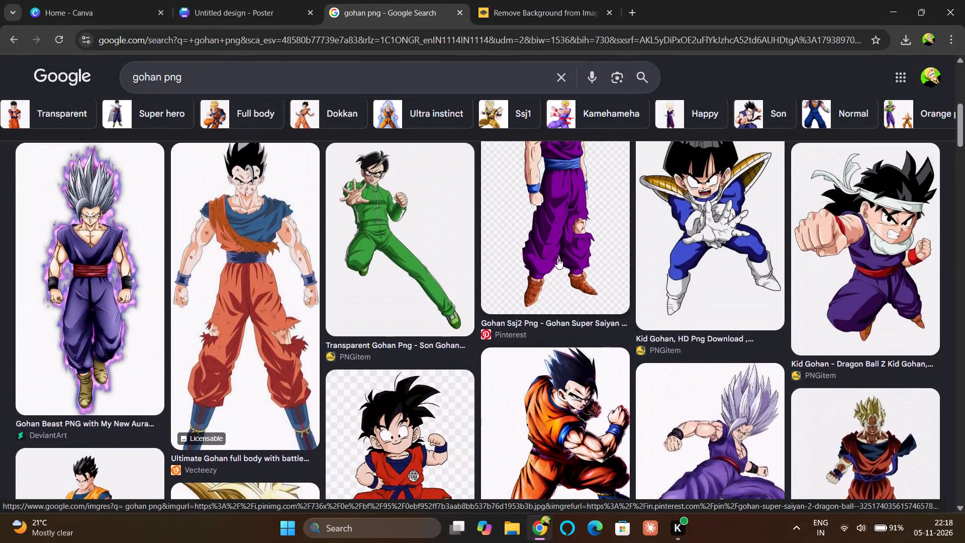
pyautogui.scroll(3, 557, 258)
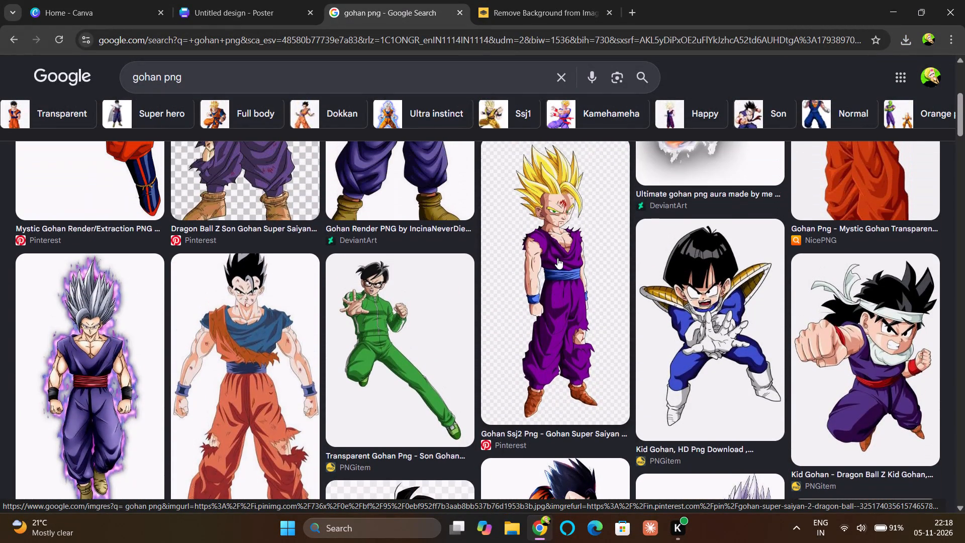
pyautogui.scroll(4, 557, 258)
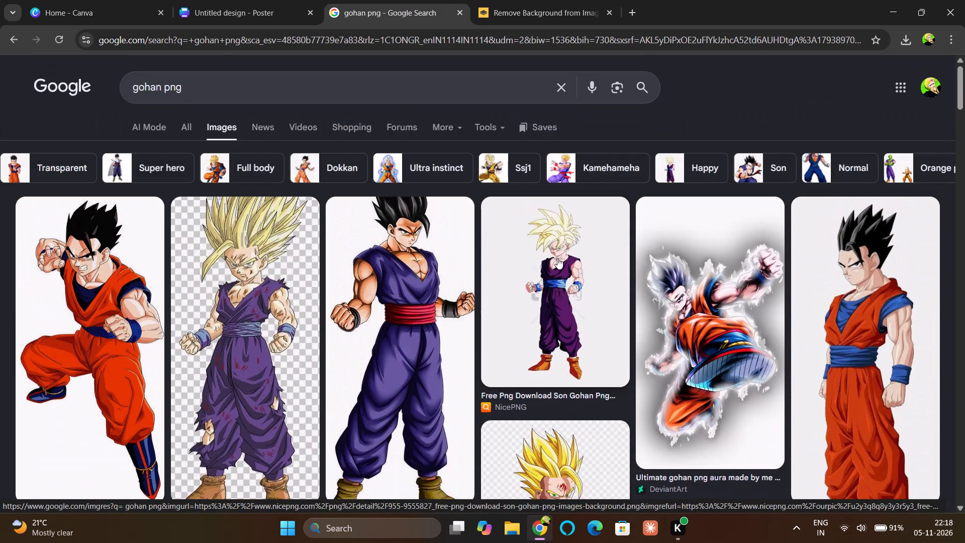
pyautogui.scroll(-2, 557, 258)
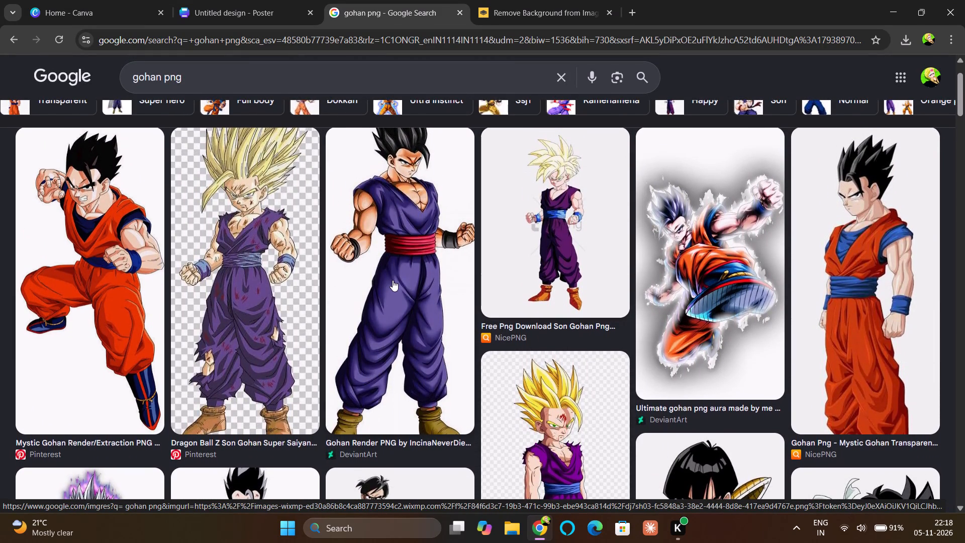
pyautogui.rightClick(393, 280)
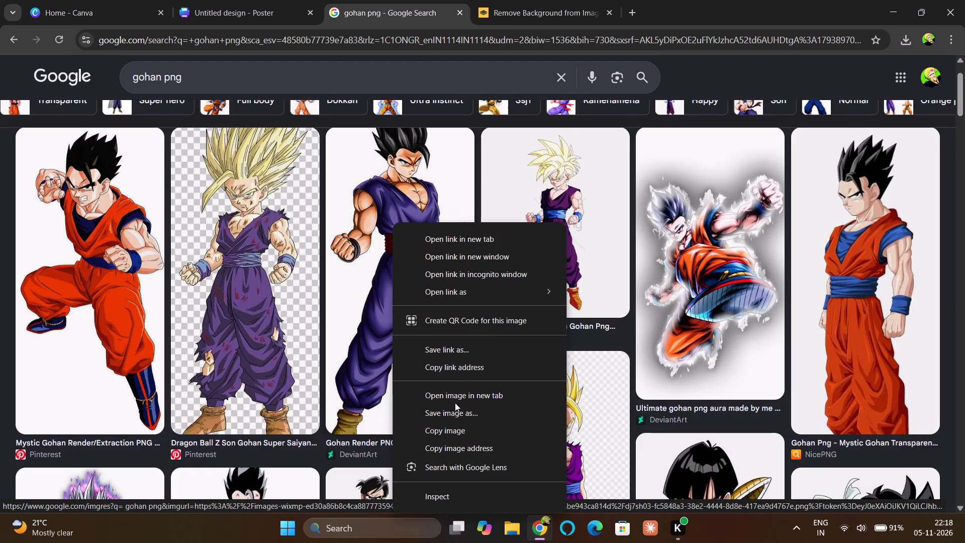
pyautogui.click(457, 412)
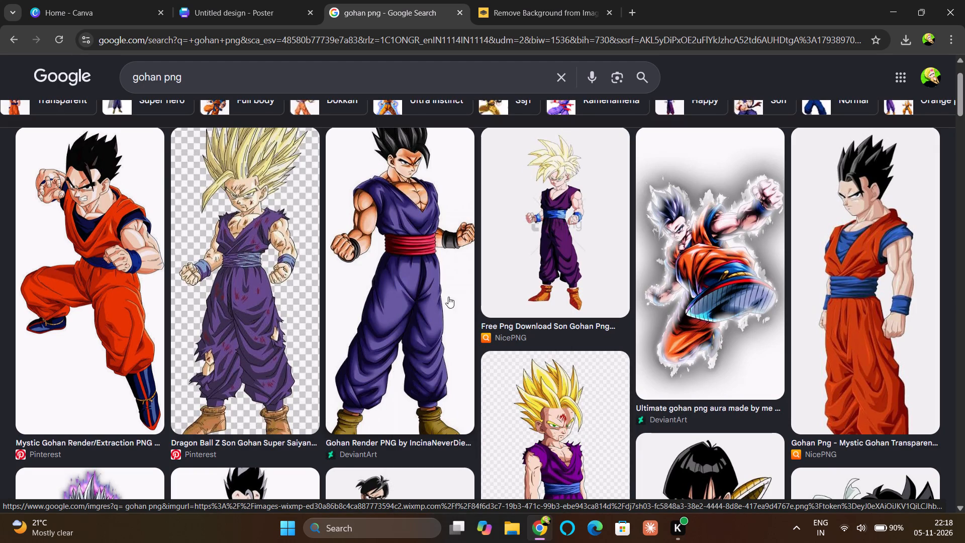
pyautogui.scroll(1, 457, 269)
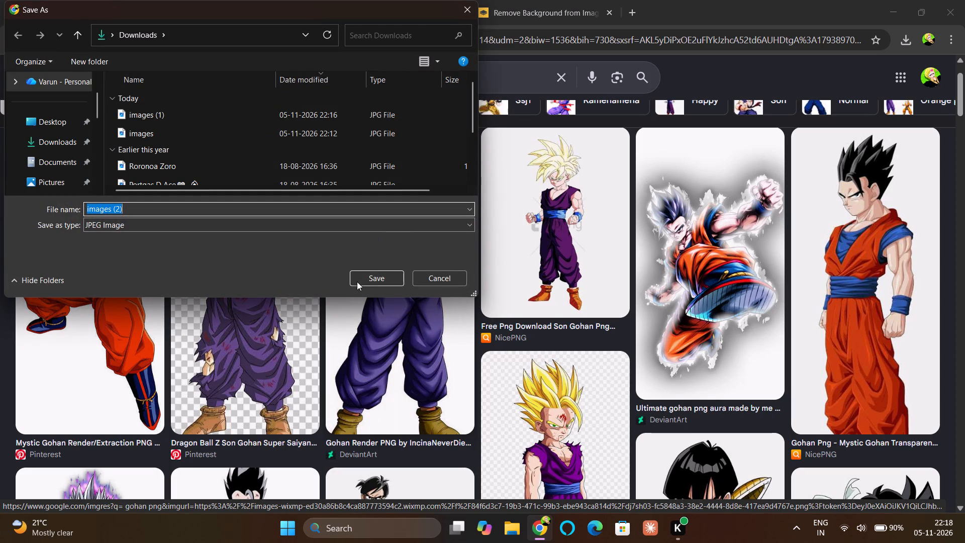
pyautogui.click(358, 282)
pyautogui.scroll(1, 429, 296)
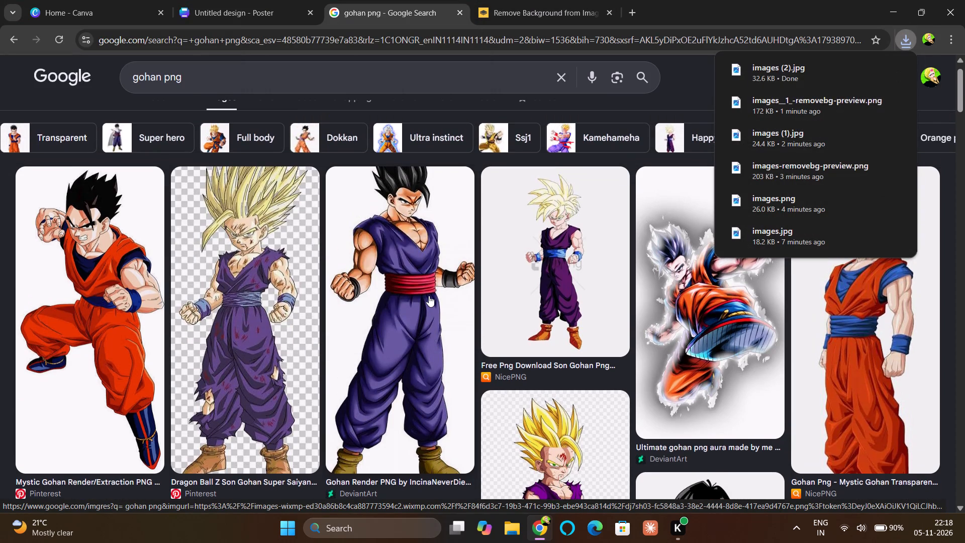
# Upload the saved purple-gi Gohan image, images (2), to remove.bg for background removal.
pyautogui.click(520, 11)
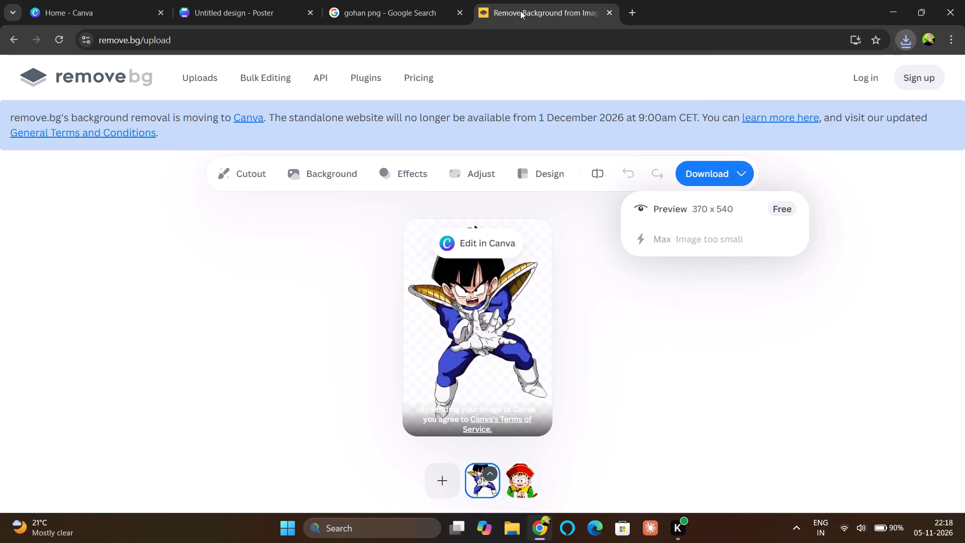
pyautogui.click(448, 484)
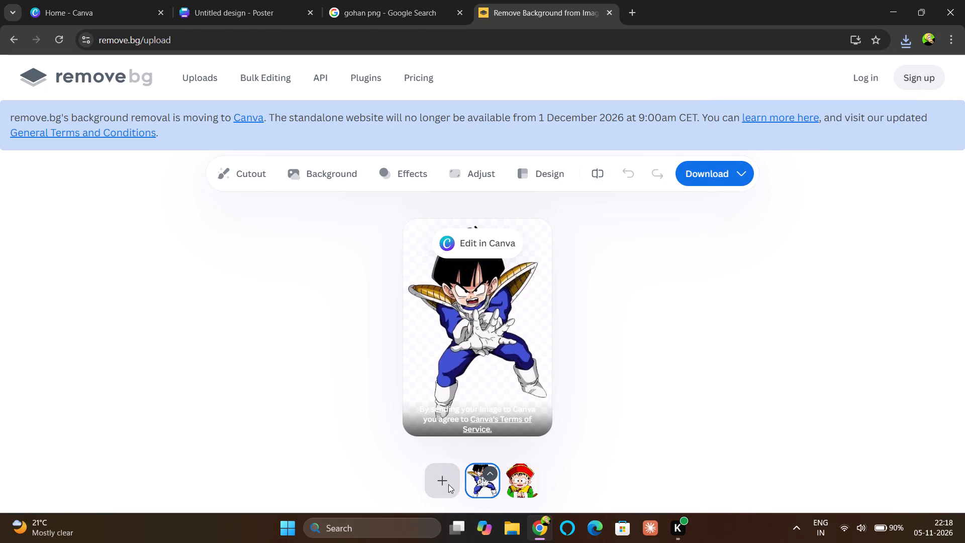
pyautogui.click(288, 114)
pyautogui.press('Return')
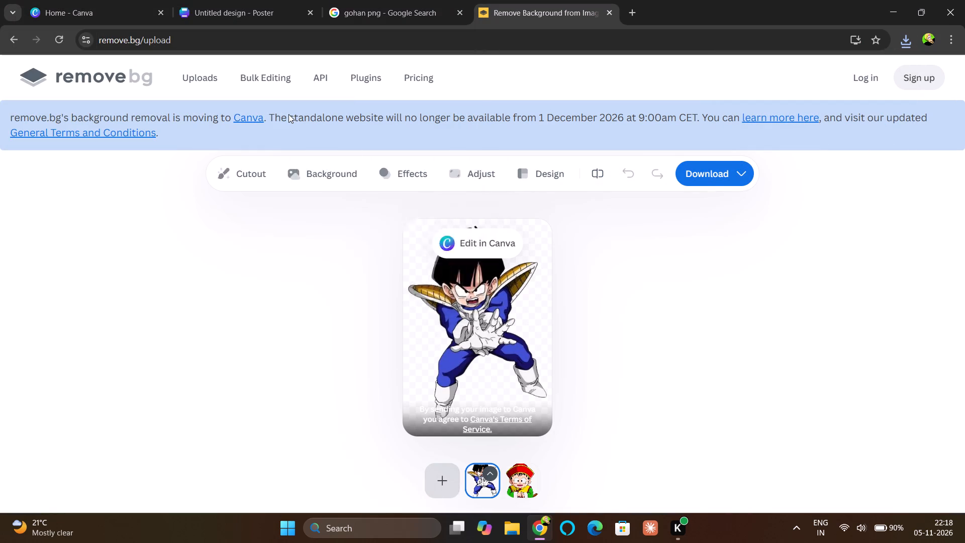
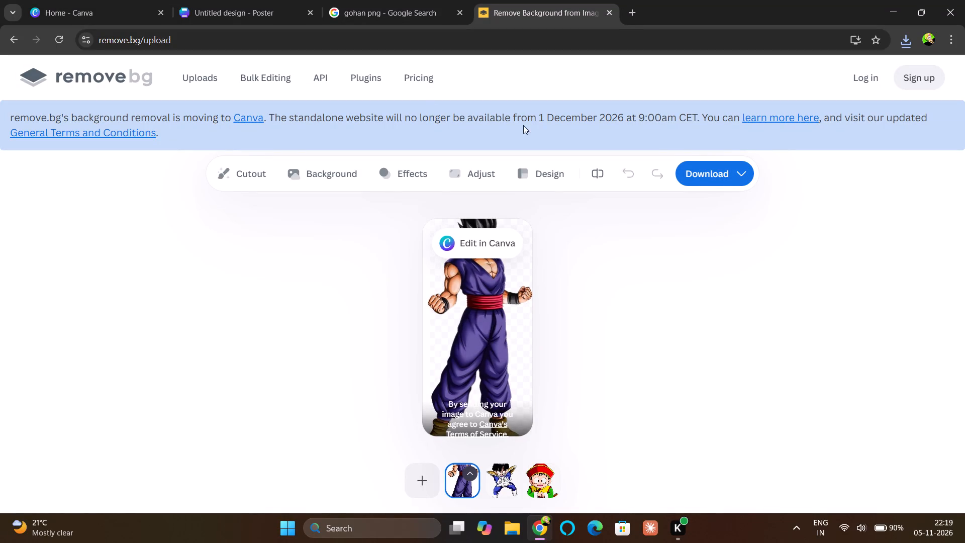
# Download the free preview of the purple-gi Gohan cutout from remove.bg.
pyautogui.click(700, 180)
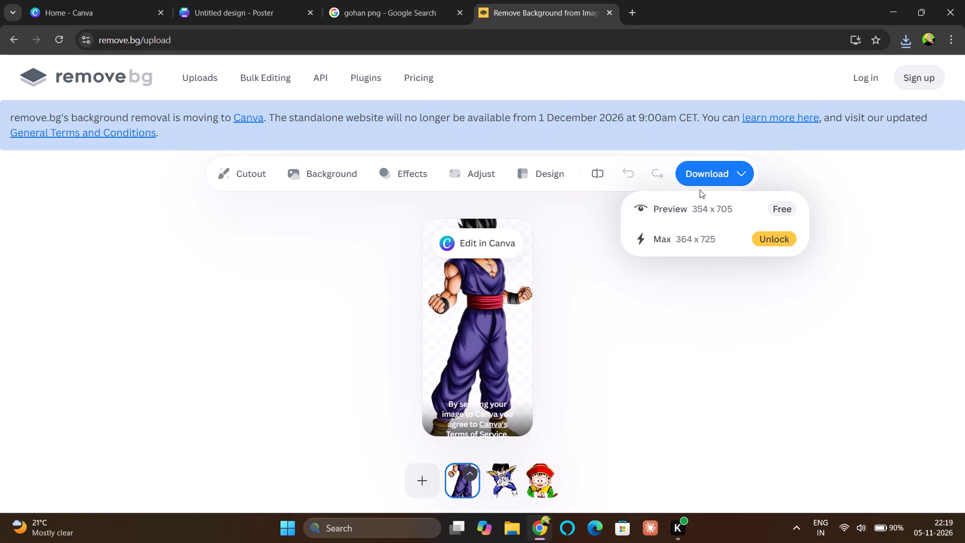
pyautogui.click(685, 209)
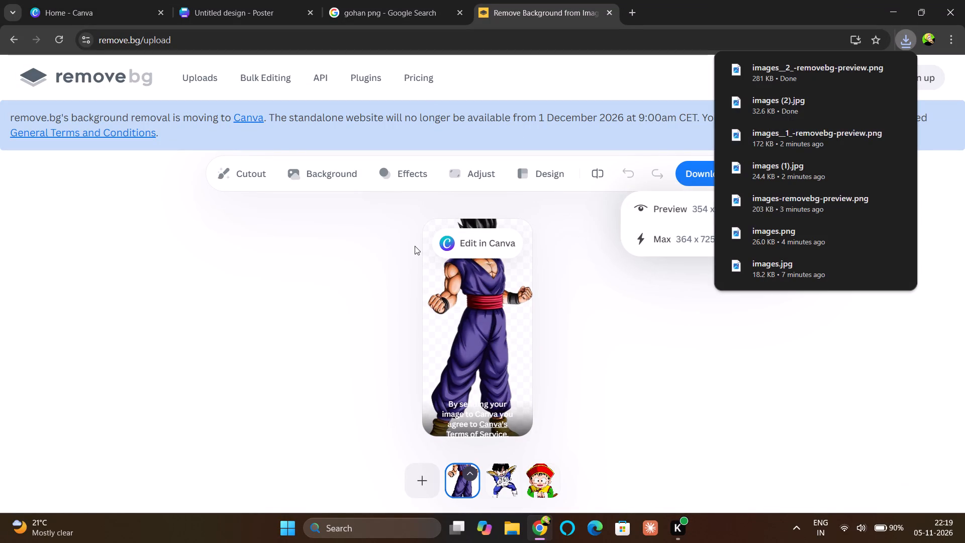
pyautogui.click(276, 247)
# Switch to the Canva poster and upload the purple-gi cutout file images__2_-removebg-preview from Downloads.
pyautogui.click(251, 12)
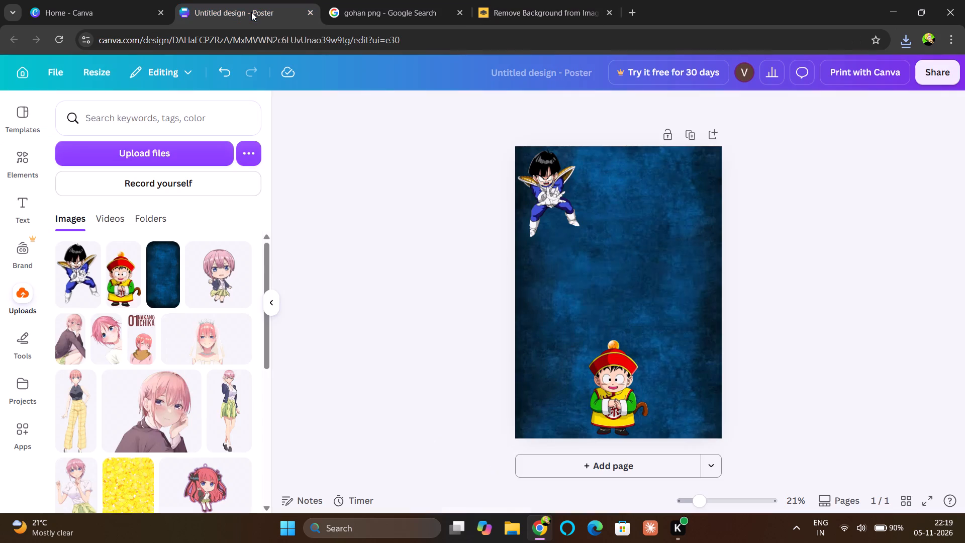
pyautogui.click(177, 149)
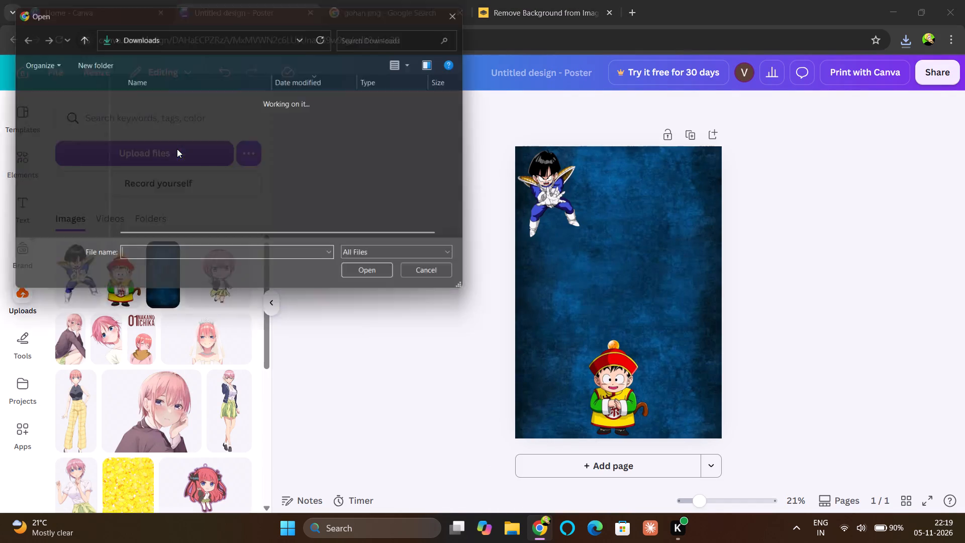
pyautogui.click(203, 116)
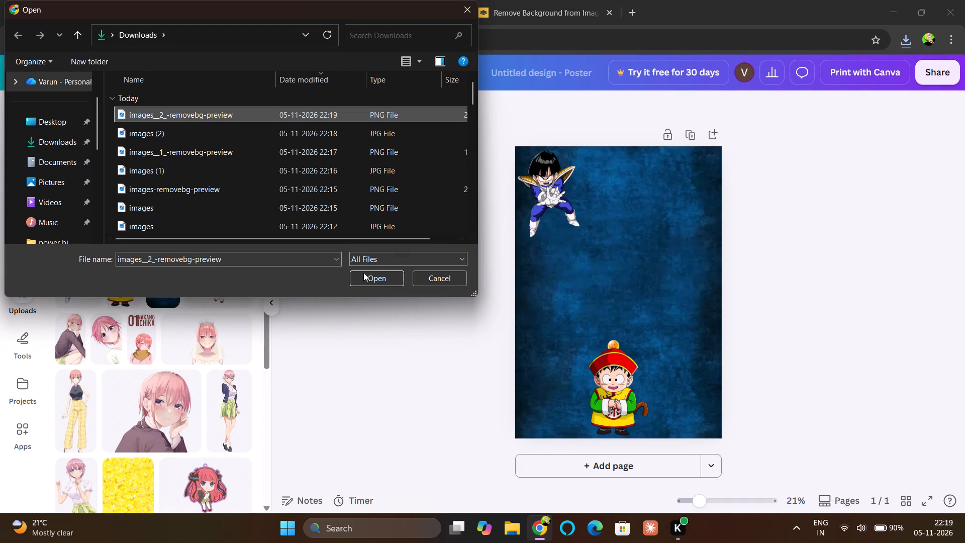
pyautogui.click(369, 281)
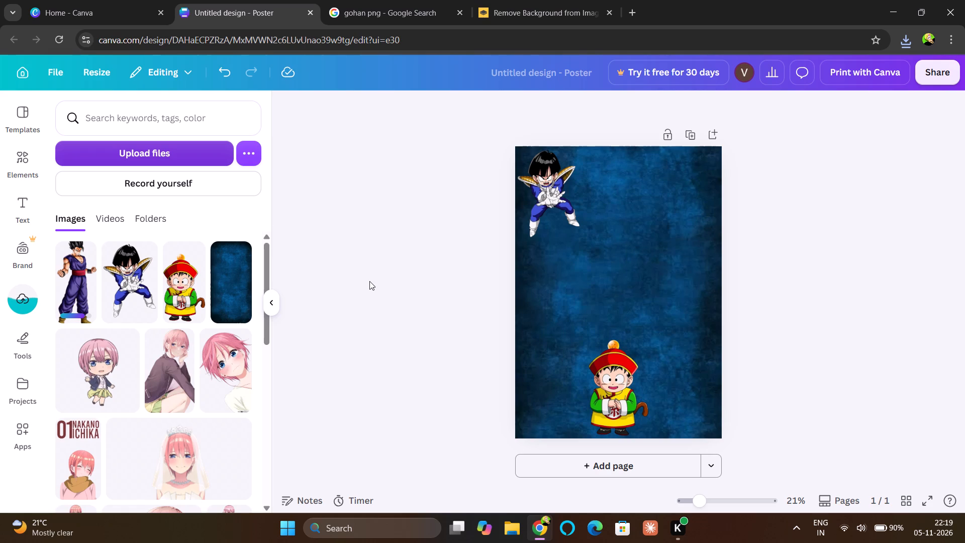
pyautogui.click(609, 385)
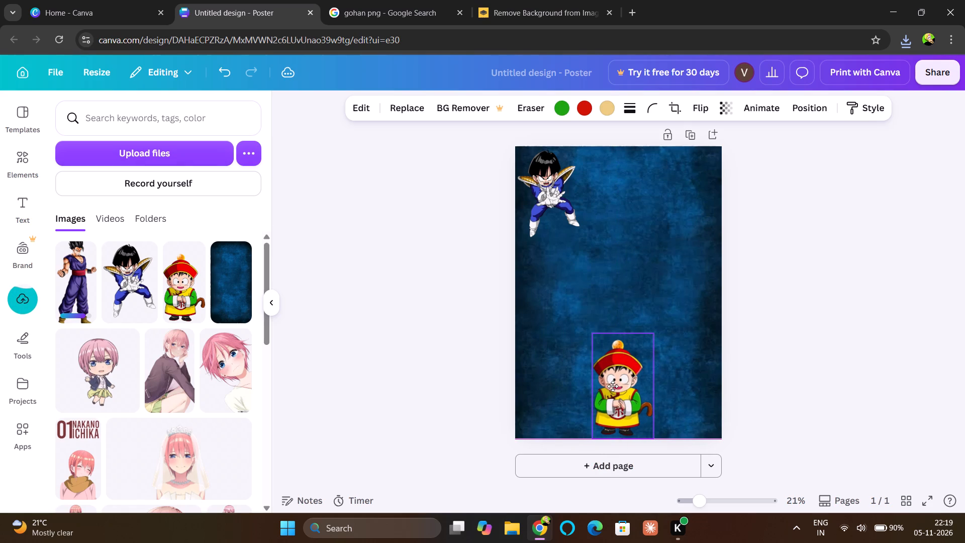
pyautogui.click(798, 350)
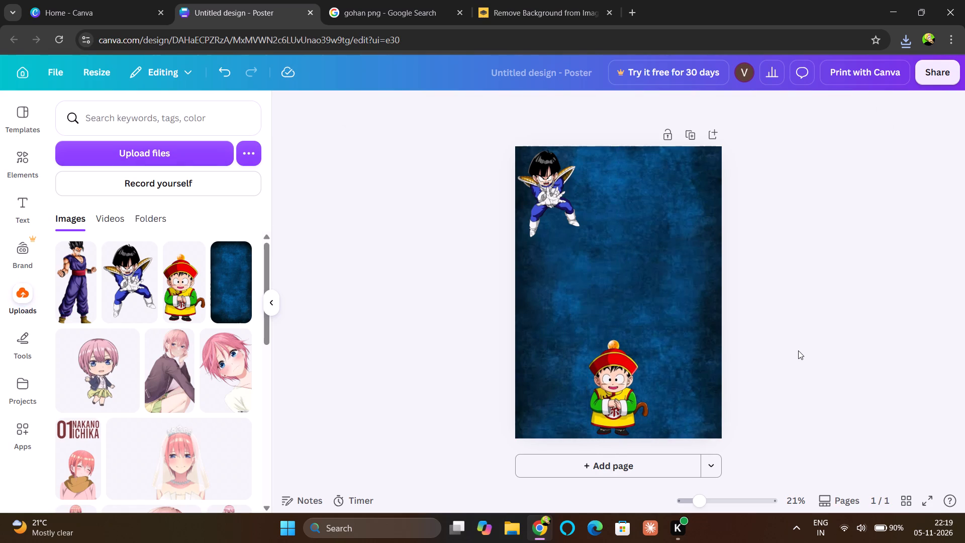
# Add the purple-gi Gohan cutout to the poster, scale it down, and place it in the poster's bottom-left corner beside kid Gohan.
pyautogui.click(89, 288)
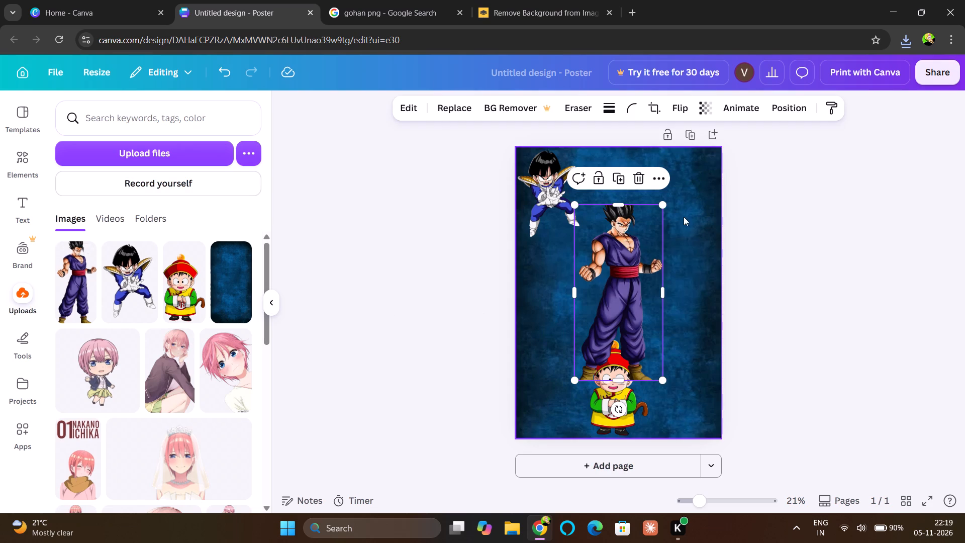
pyautogui.moveTo(665, 207); pyautogui.dragTo(636, 210)
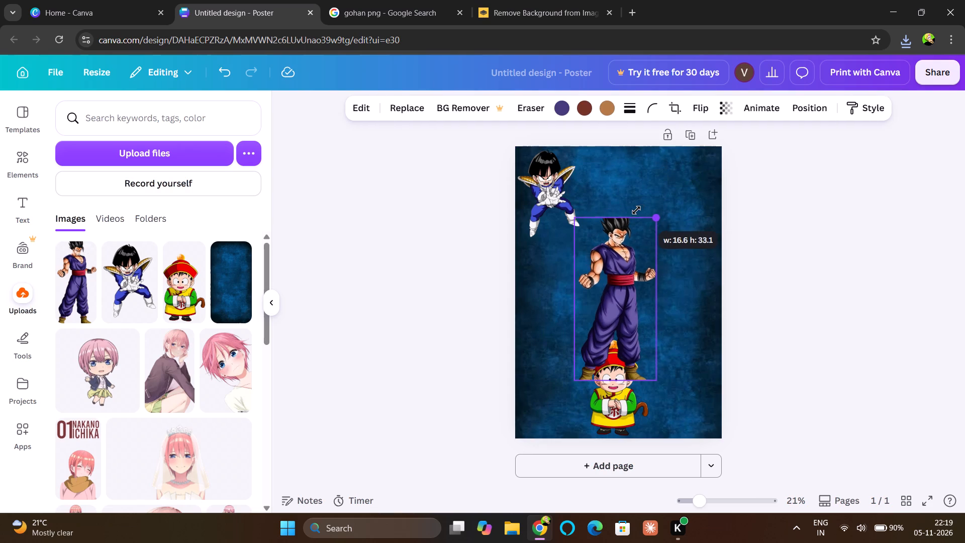
pyautogui.moveTo(636, 210); pyautogui.dragTo(631, 216)
pyautogui.moveTo(613, 319); pyautogui.dragTo(553, 366)
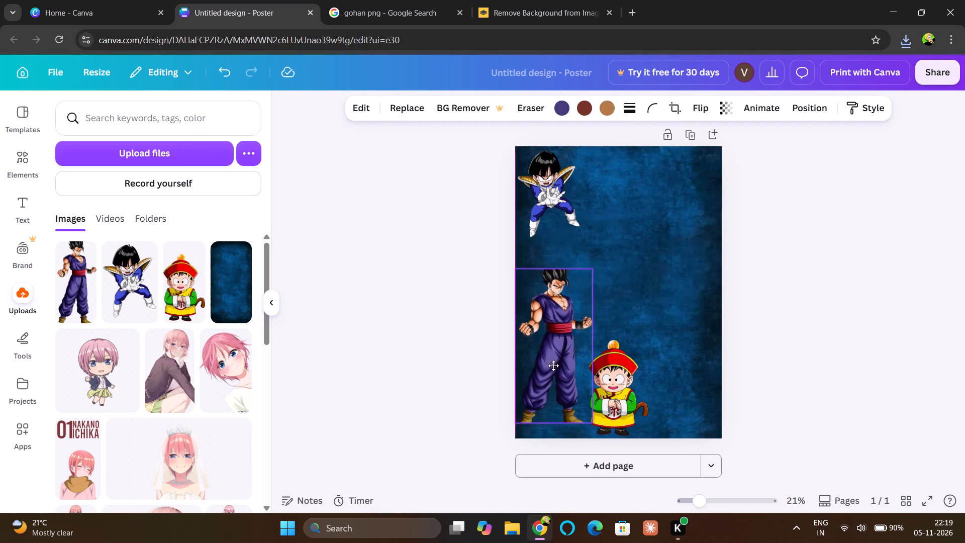
pyautogui.moveTo(553, 366); pyautogui.dragTo(551, 377)
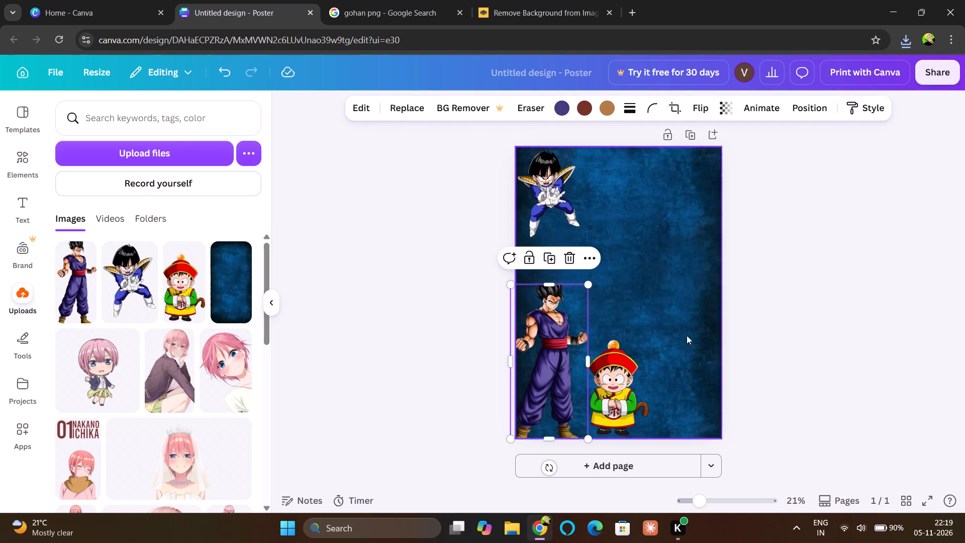
pyautogui.moveTo(587, 286); pyautogui.dragTo(563, 293)
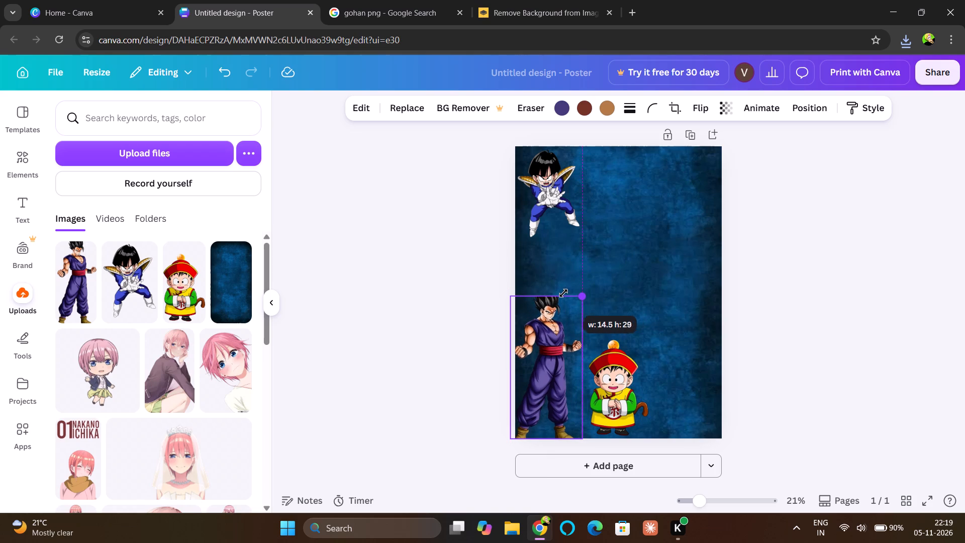
pyautogui.moveTo(563, 293); pyautogui.dragTo(566, 286)
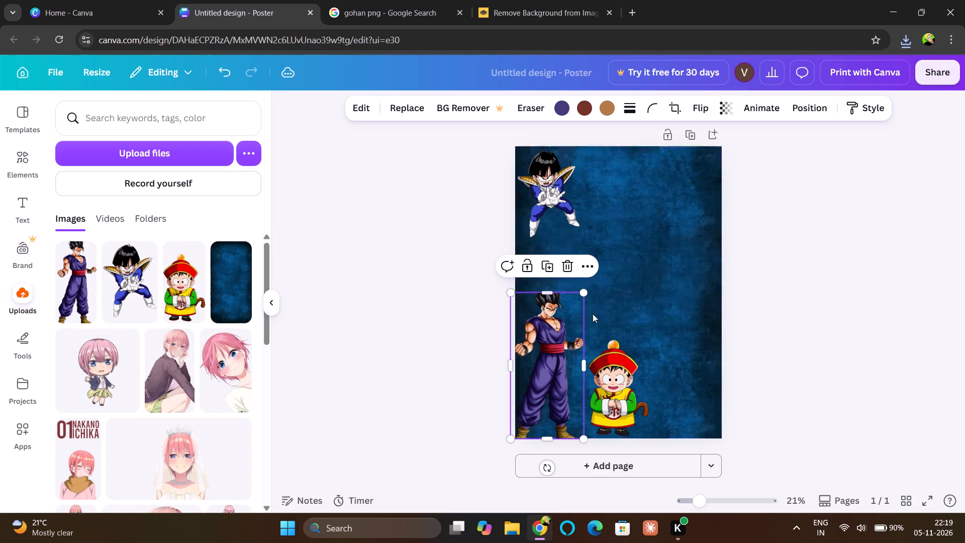
pyautogui.click(763, 360)
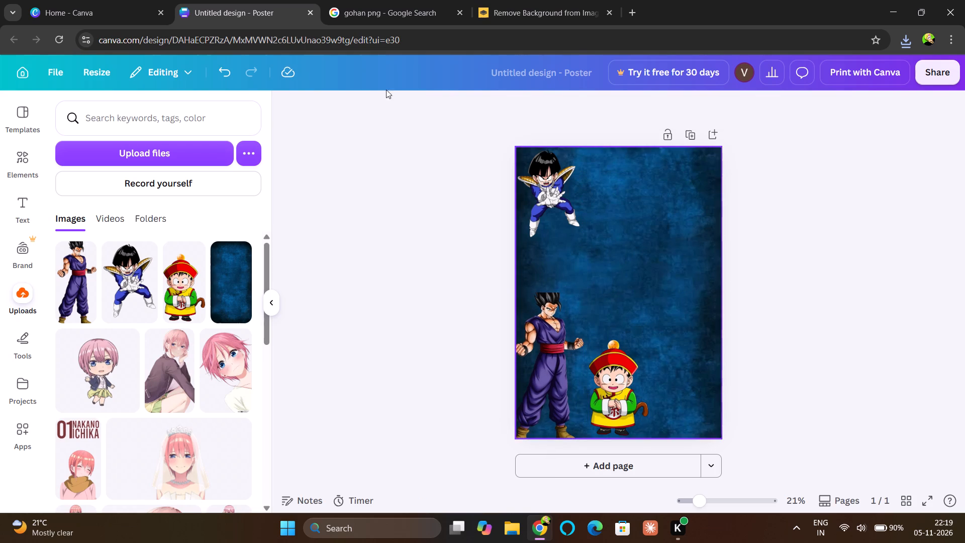
# In the "gohan png" results, save the Pinterest Super Saiyan Gohan image with the torn purple gi to Downloads as images (3).
pyautogui.click(395, 6)
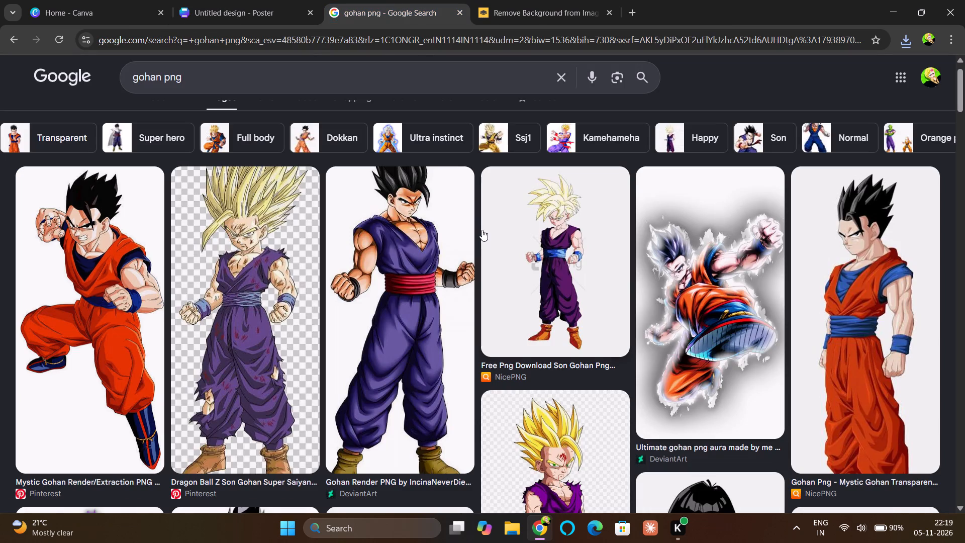
pyautogui.rightClick(267, 272)
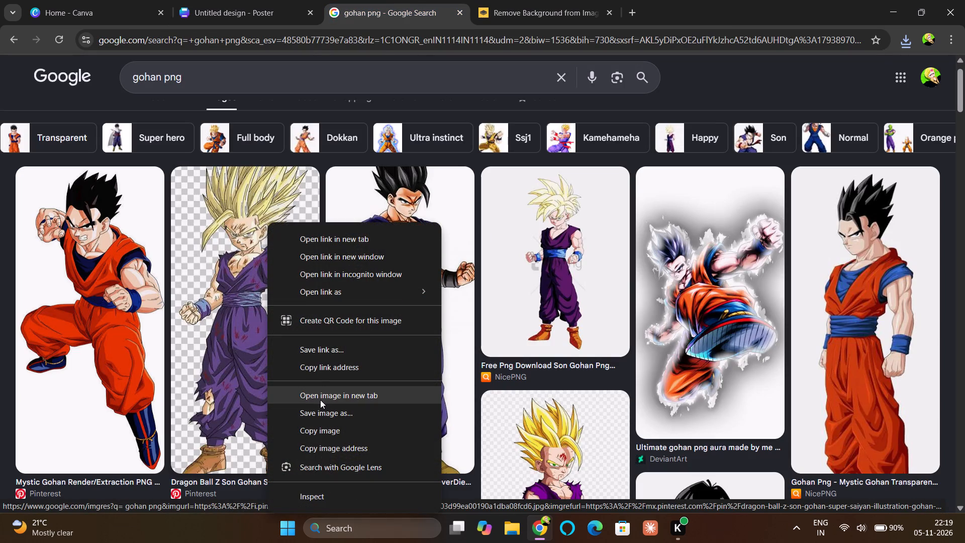
pyautogui.click(311, 416)
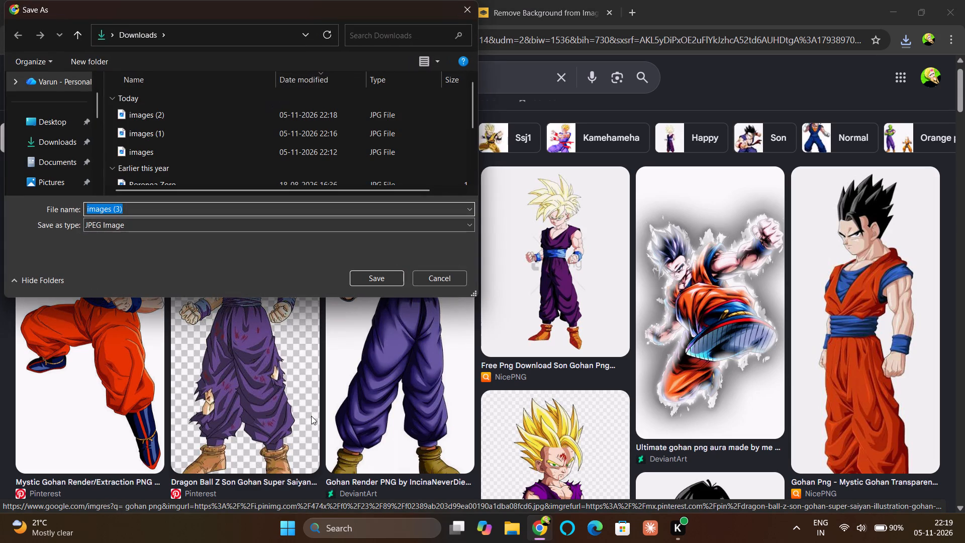
pyautogui.click(384, 280)
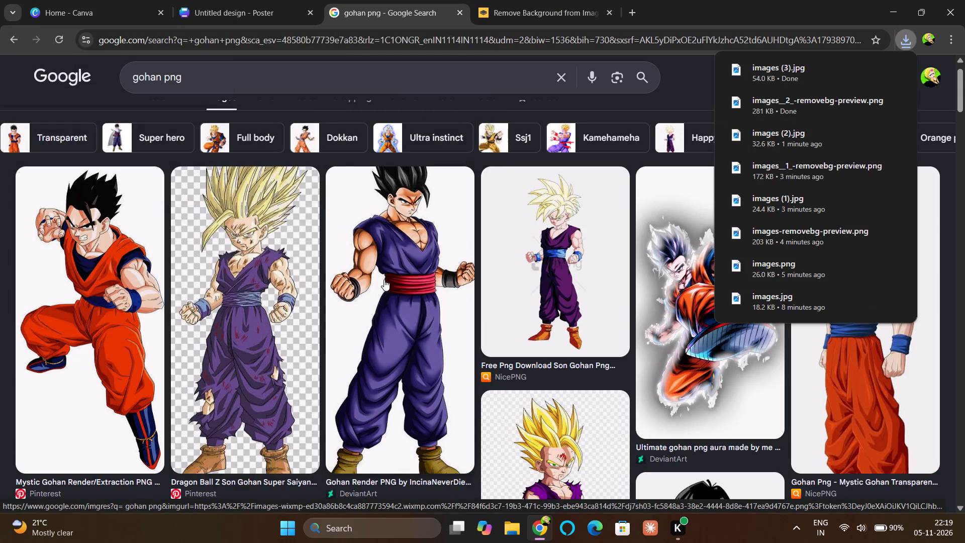
# Upload the saved Super Saiyan Gohan image, images (3), to remove.bg for background removal.
pyautogui.click(270, 10)
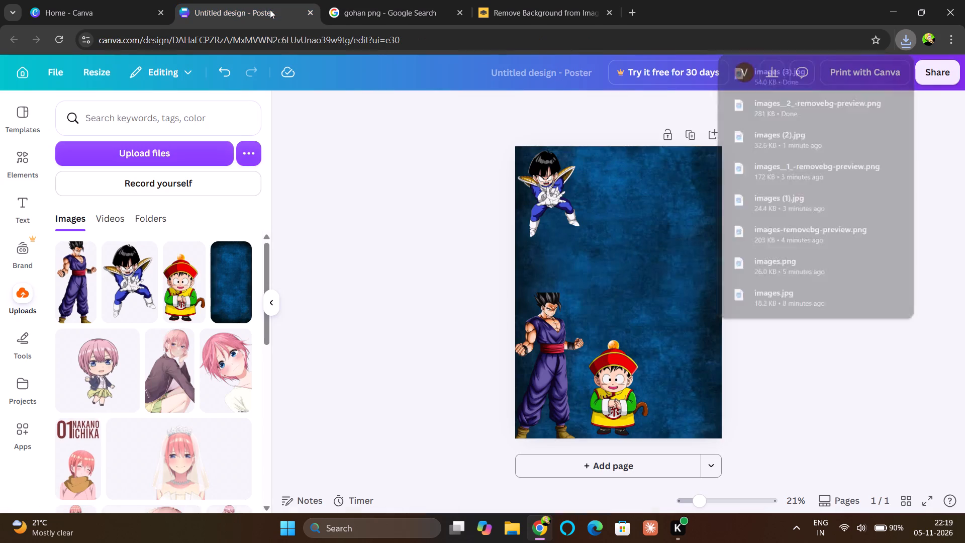
pyautogui.click(518, 13)
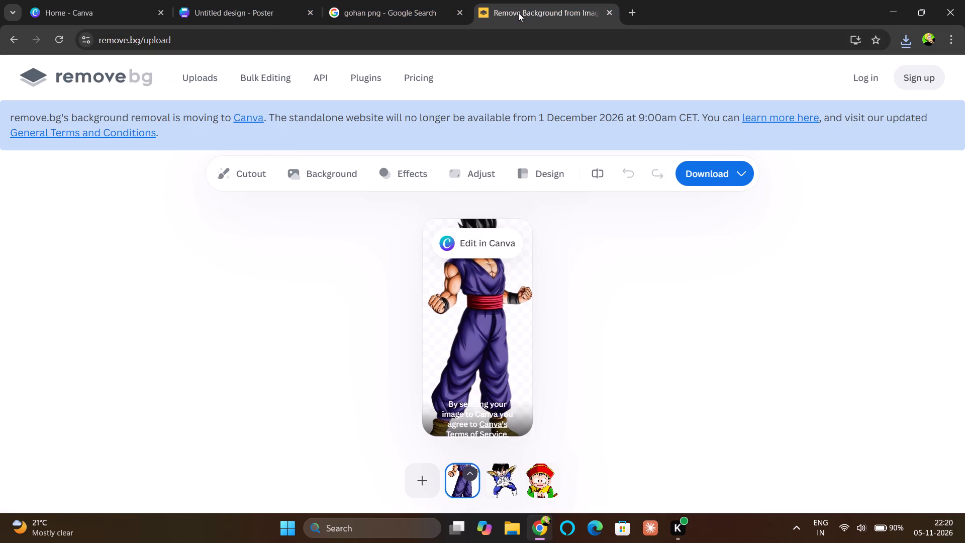
pyautogui.click(417, 475)
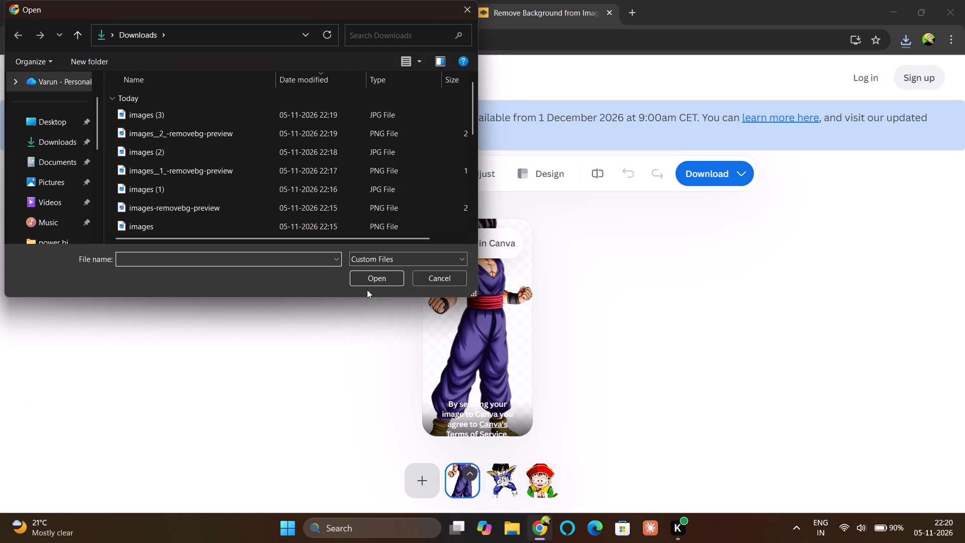
pyautogui.click(264, 115)
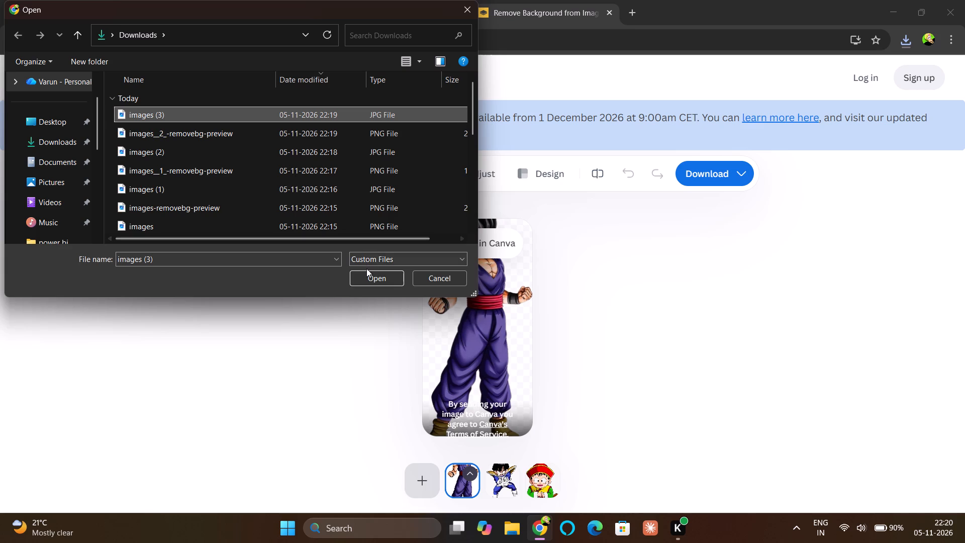
pyautogui.click(394, 262)
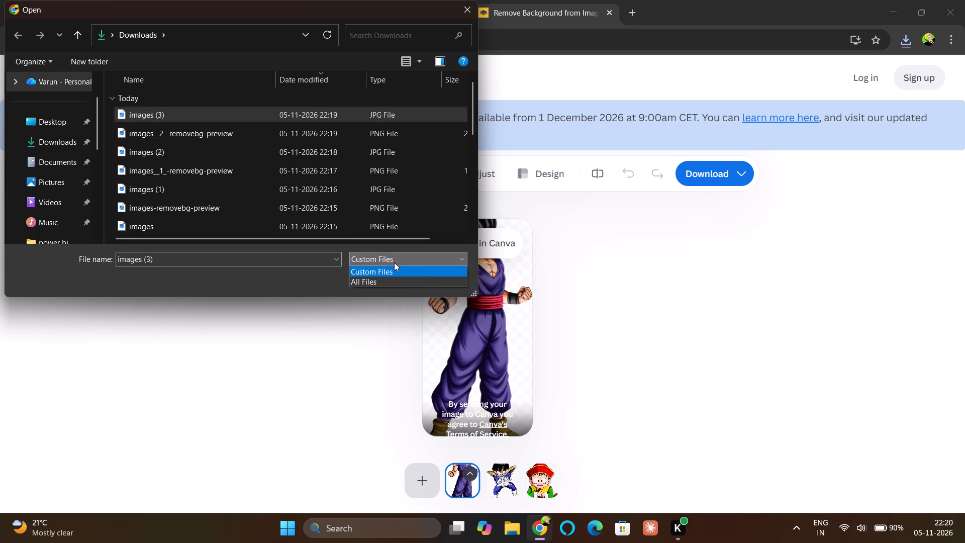
pyautogui.click(394, 262)
pyautogui.click(388, 272)
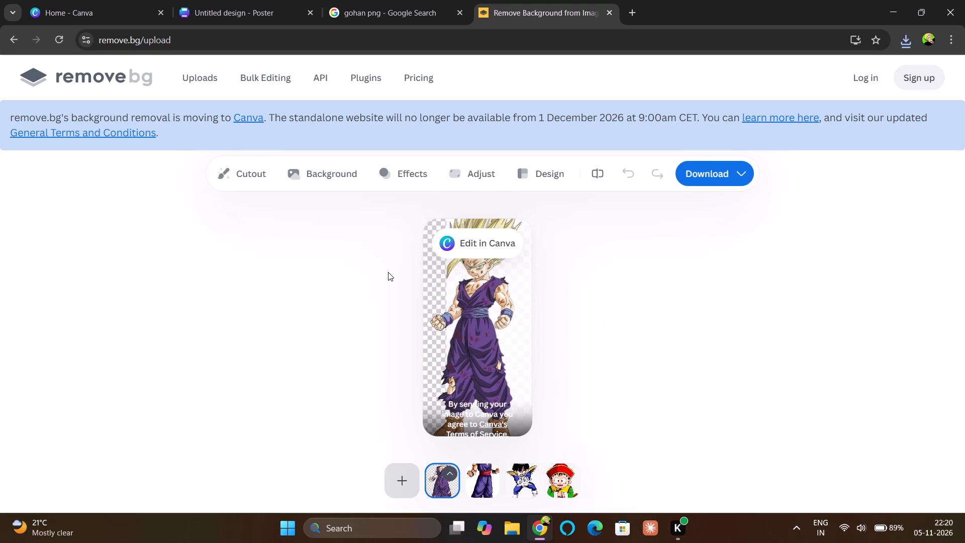
# Download the free preview of the Super Saiyan Gohan cutout from remove.bg.
pyautogui.click(705, 180)
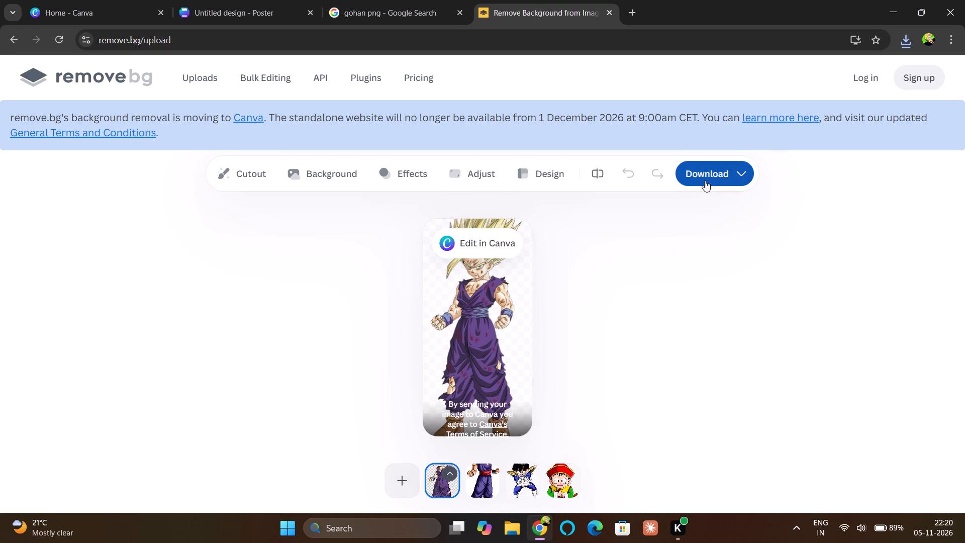
pyautogui.click(675, 216)
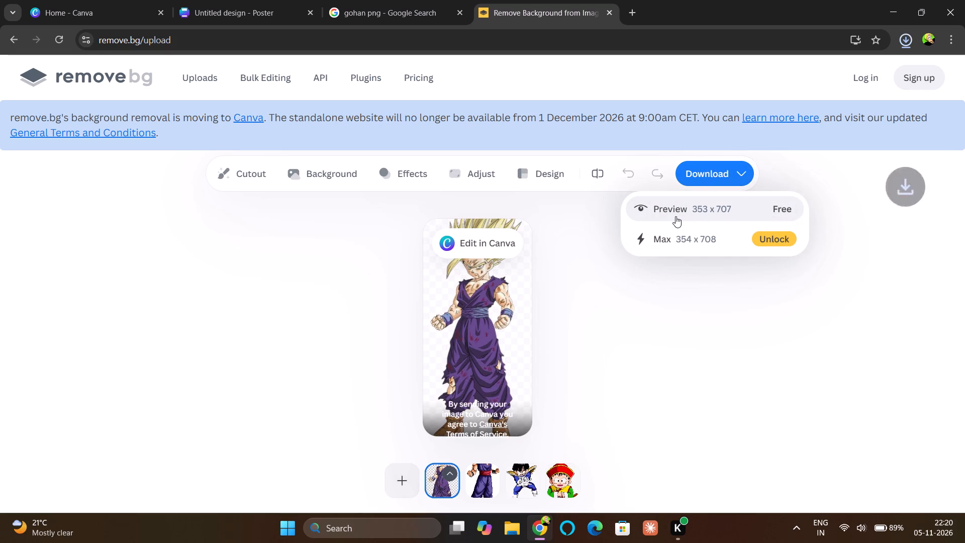
pyautogui.click(301, 216)
# Switch to the Canva poster and upload the Super Saiyan cutout file images__3_-removebg-preview from Downloads.
pyautogui.click(253, 10)
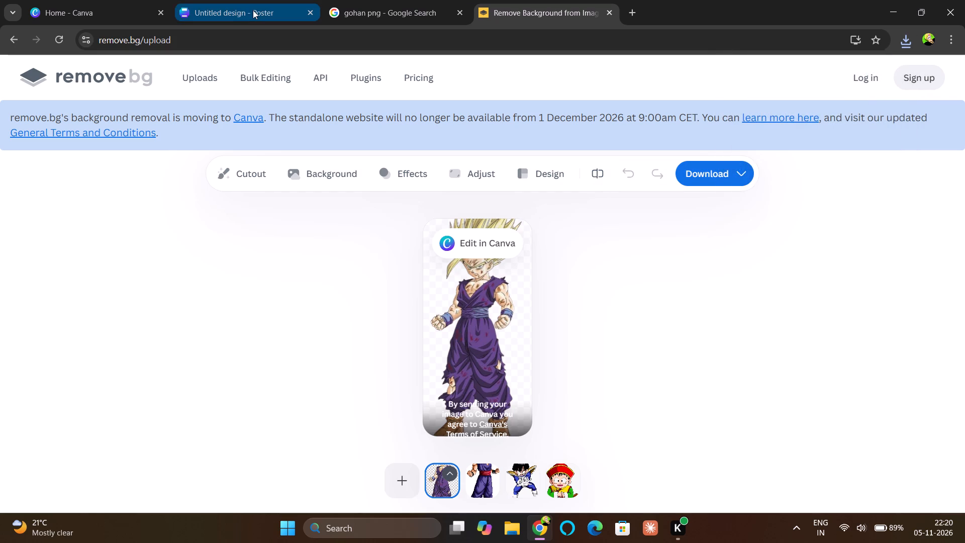
pyautogui.click(184, 145)
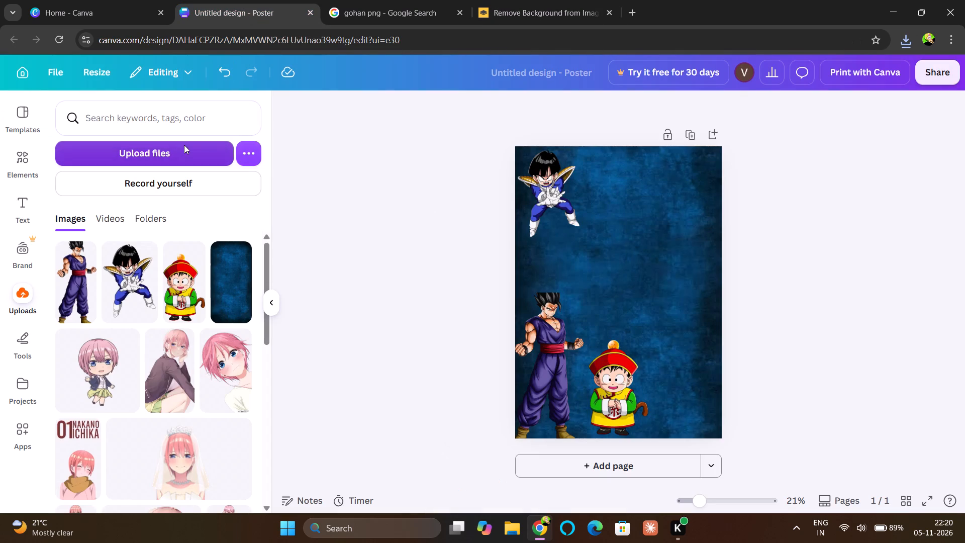
pyautogui.click(207, 119)
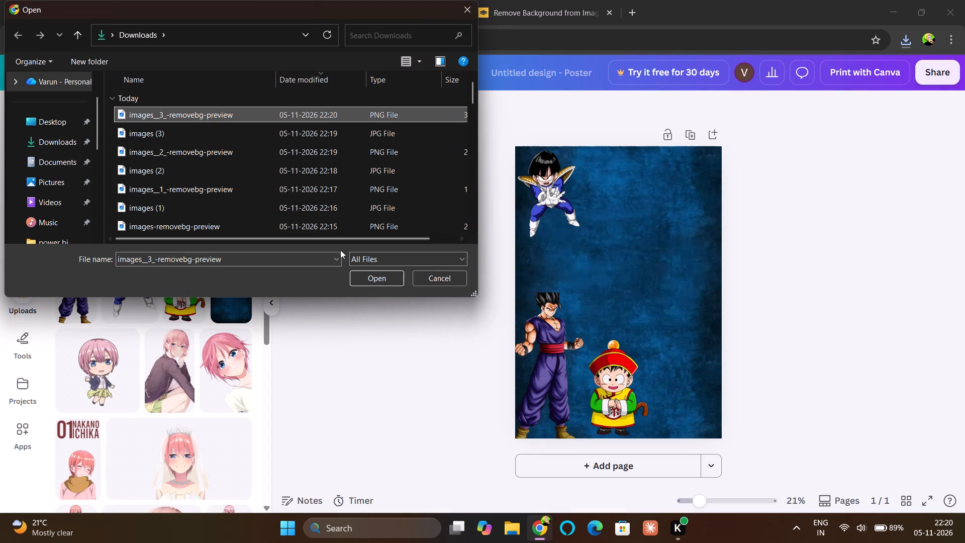
pyautogui.click(367, 277)
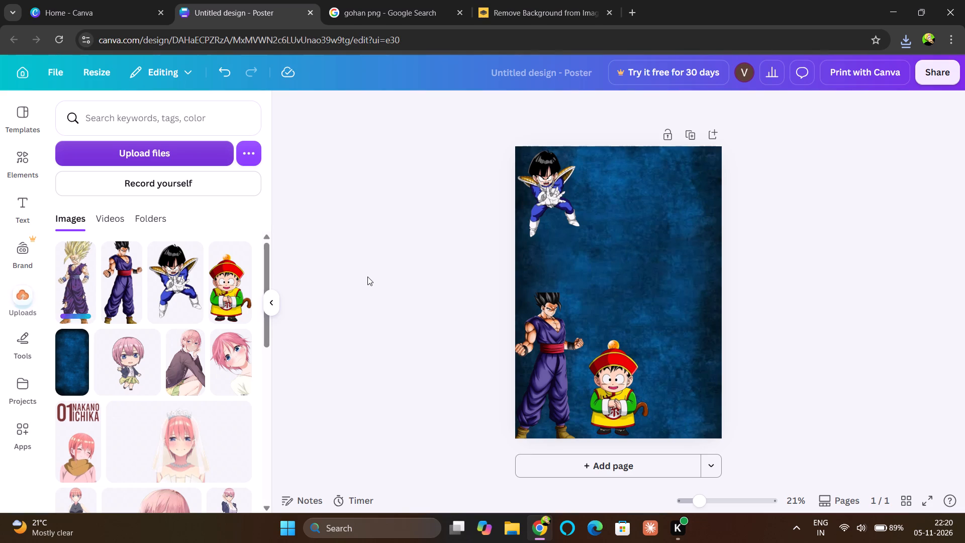
# Add the Super Saiyan Gohan cutout in the poster's bottom-right corner, scaled down to match the height of the purple-gi Gohan opposite.
pyautogui.click(74, 299)
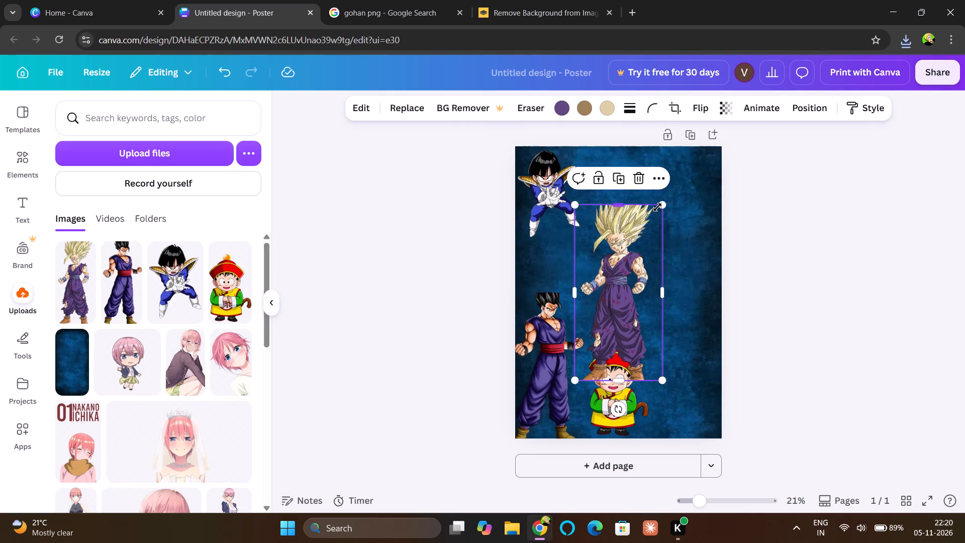
pyautogui.moveTo(658, 207); pyautogui.dragTo(629, 250)
pyautogui.moveTo(604, 291); pyautogui.dragTo(687, 346)
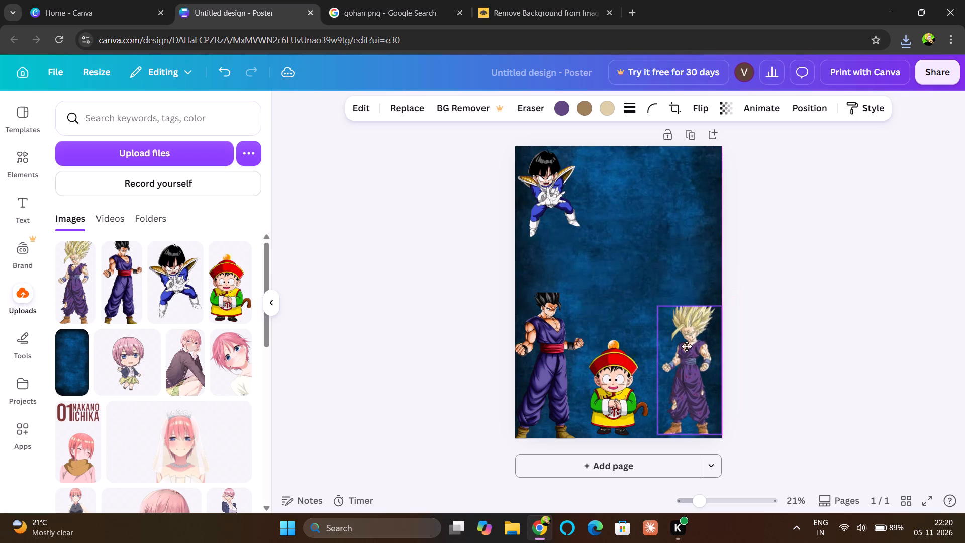
pyautogui.moveTo(687, 346); pyautogui.dragTo(691, 346)
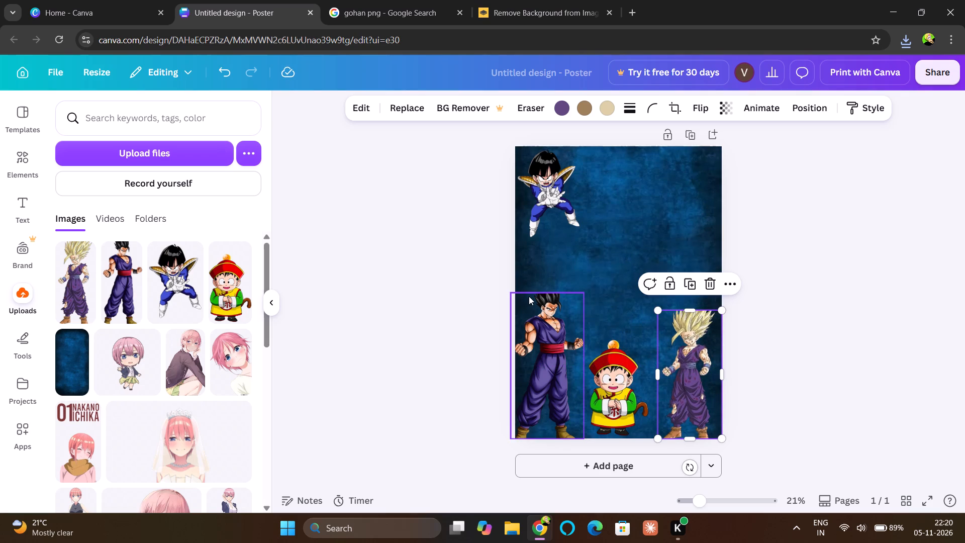
pyautogui.moveTo(719, 310); pyautogui.dragTo(719, 288)
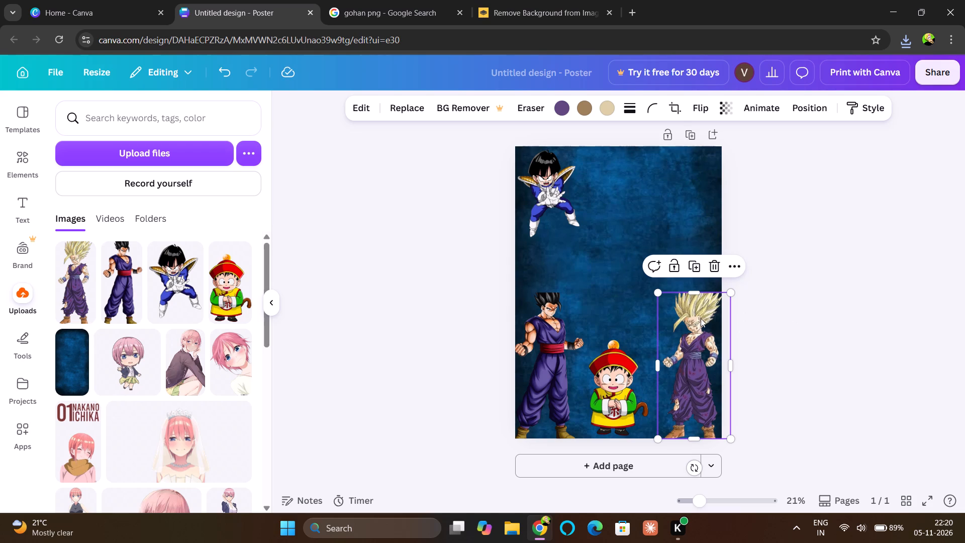
# Nudge the Super Saiyan Gohan cutout slightly inward from the poster's right edge, keeping it on the bottom edge.
pyautogui.click(782, 336)
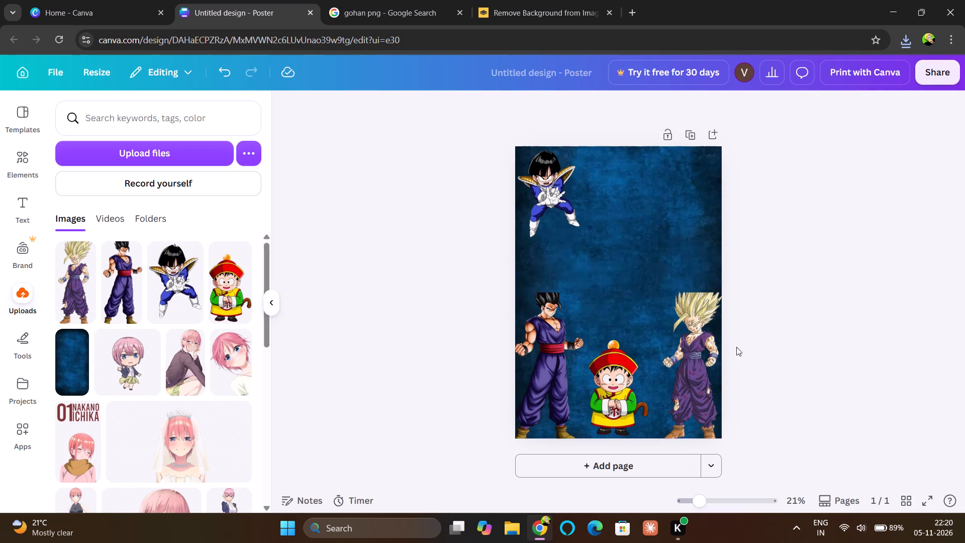
pyautogui.click(704, 347)
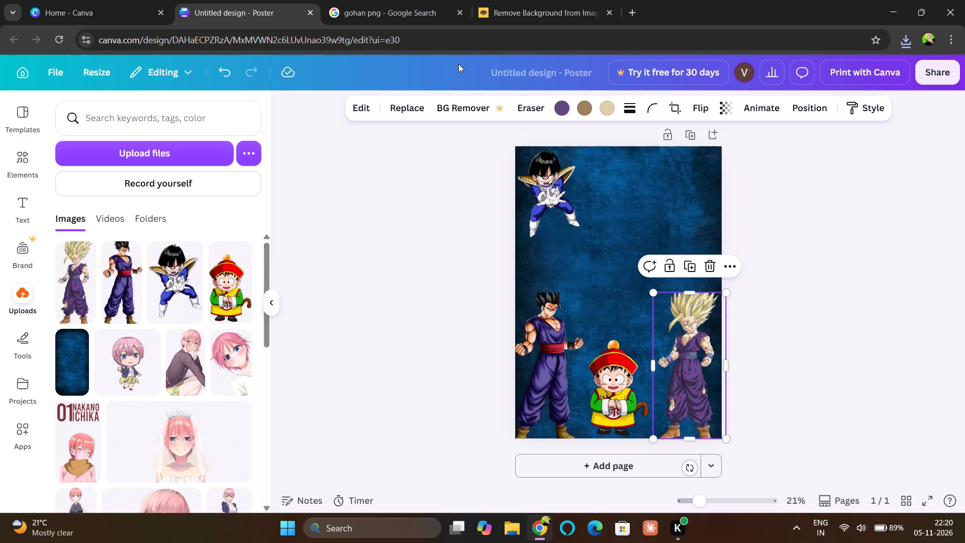
# Save the battle-damaged orange-gi Gohan picture from the Google Images results to Downloads as images (4).
pyautogui.click(413, 21)
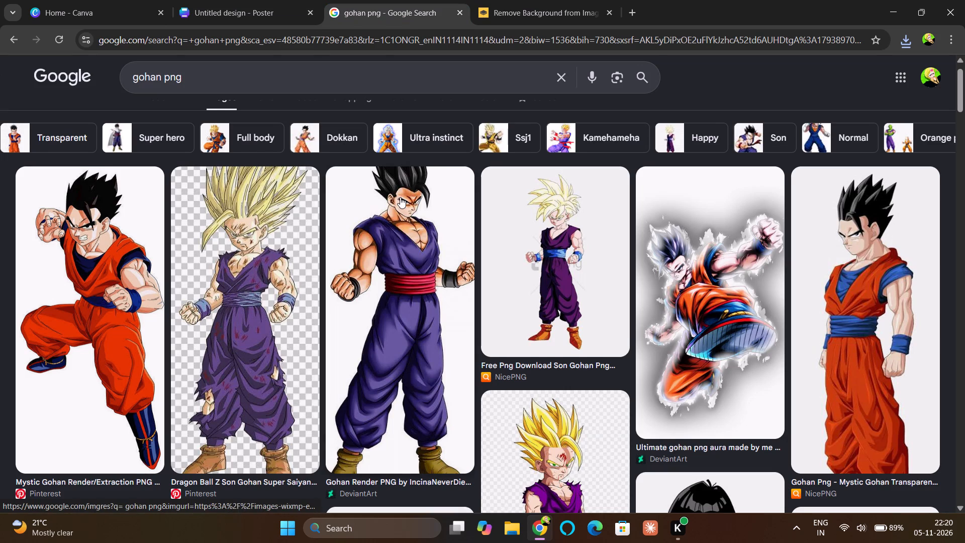
pyautogui.scroll(-2, 400, 197)
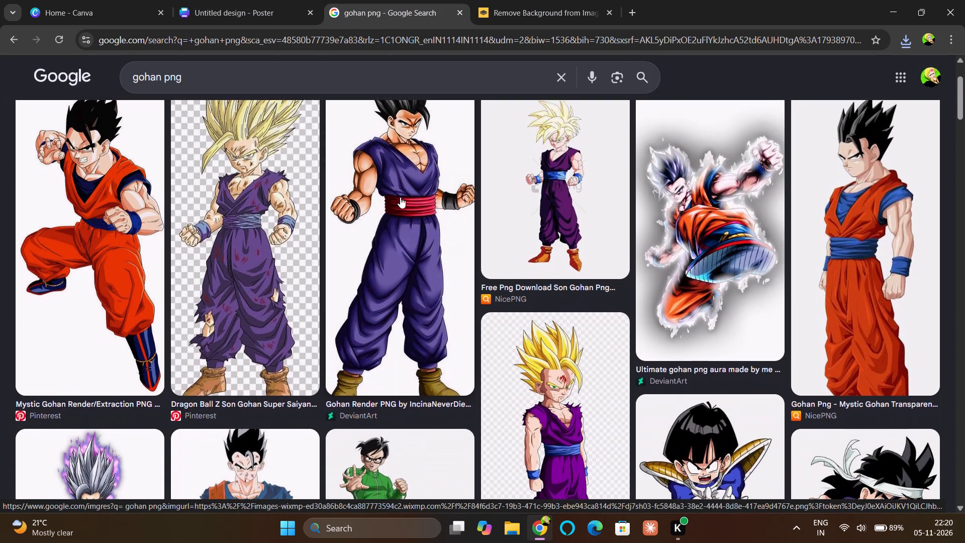
pyautogui.scroll(-2, 400, 197)
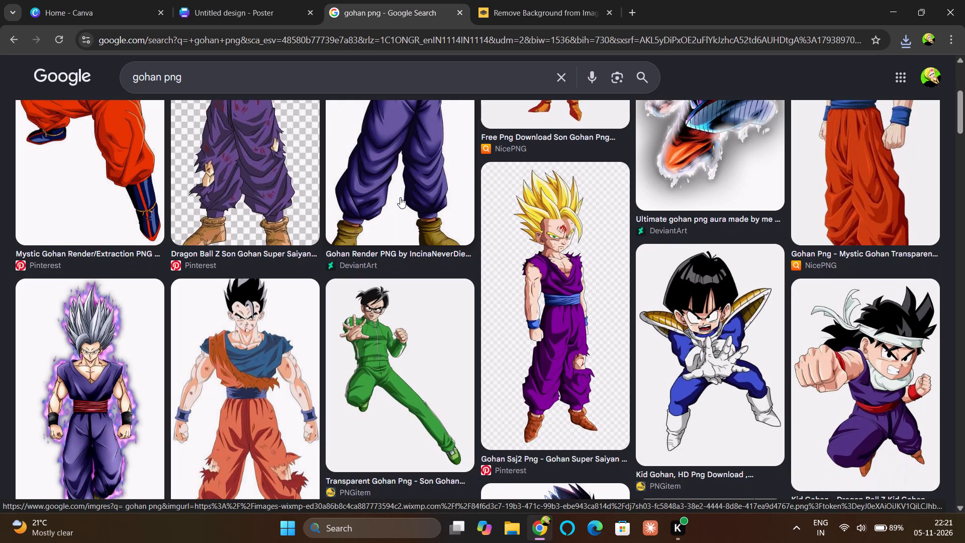
pyautogui.rightClick(237, 347)
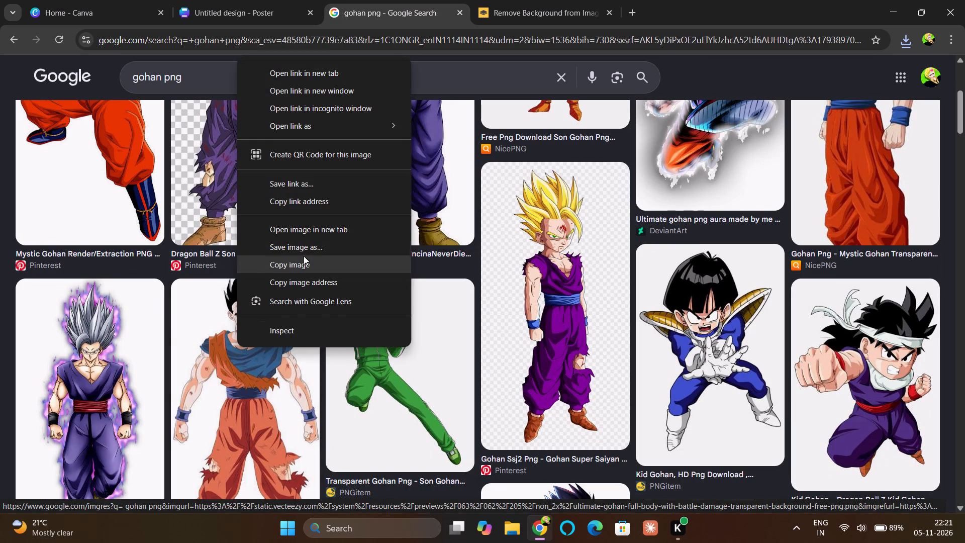
pyautogui.click(308, 252)
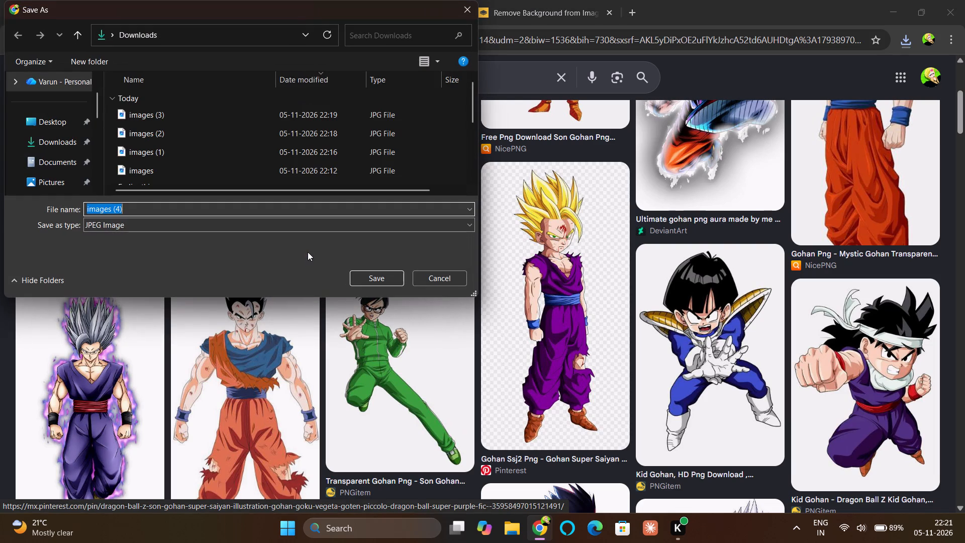
pyautogui.press('Return')
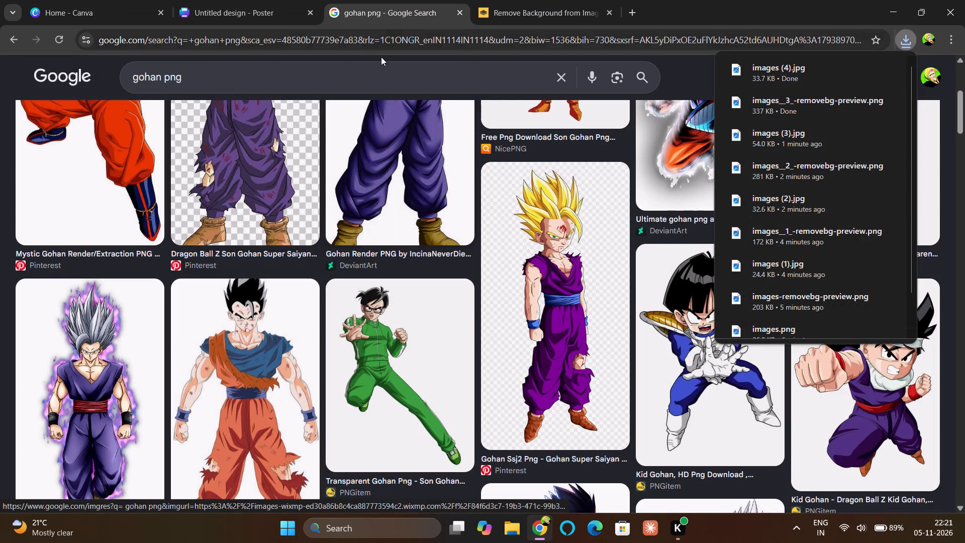
# Switch to remove.bg and upload images (4) from Downloads for background removal.
pyautogui.click(485, 6)
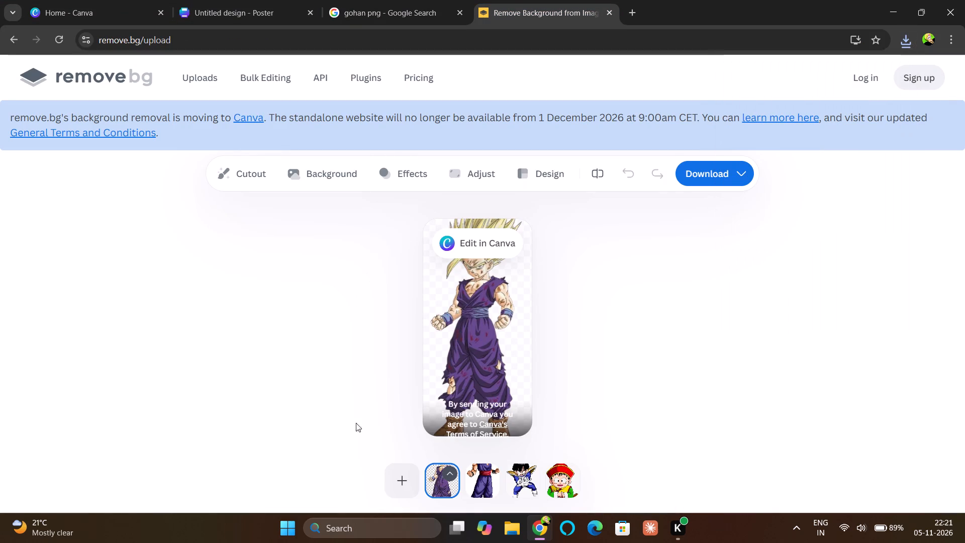
pyautogui.click(395, 491)
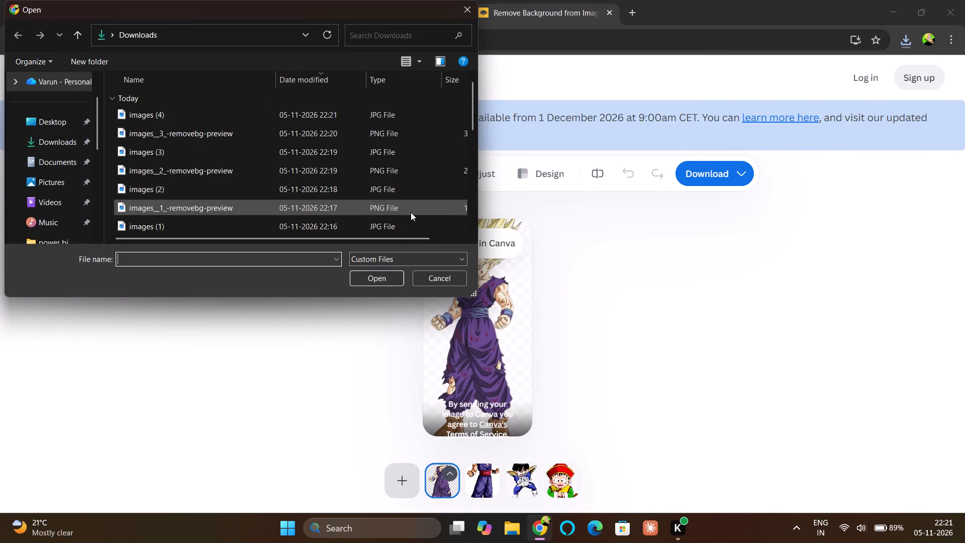
pyautogui.click(306, 119)
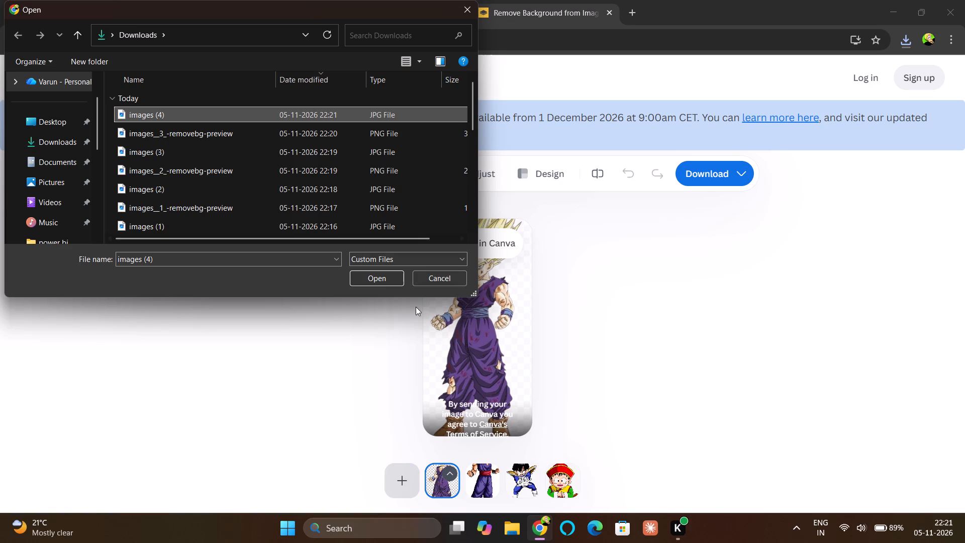
pyautogui.click(382, 285)
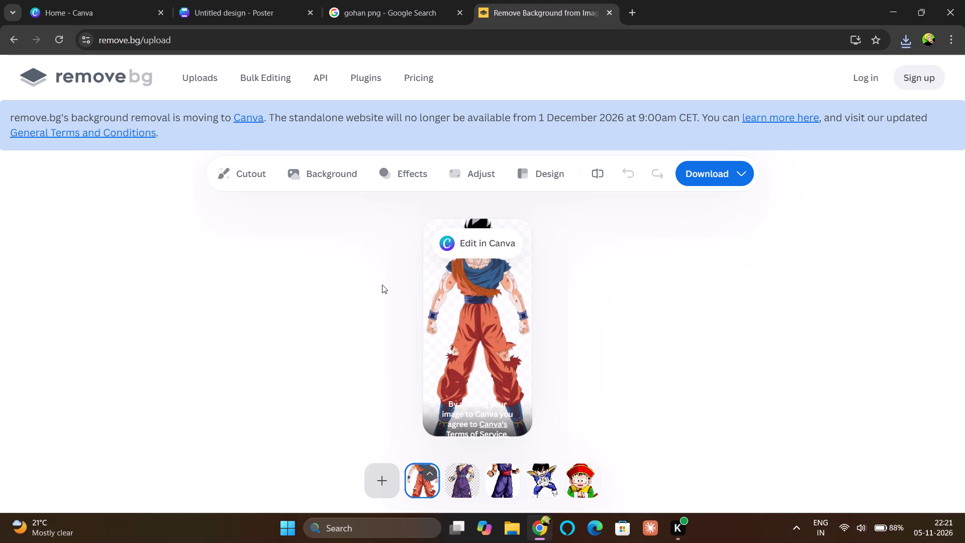
# Download the free preview of the orange-gi Gohan cutout from remove.bg.
pyautogui.click(708, 175)
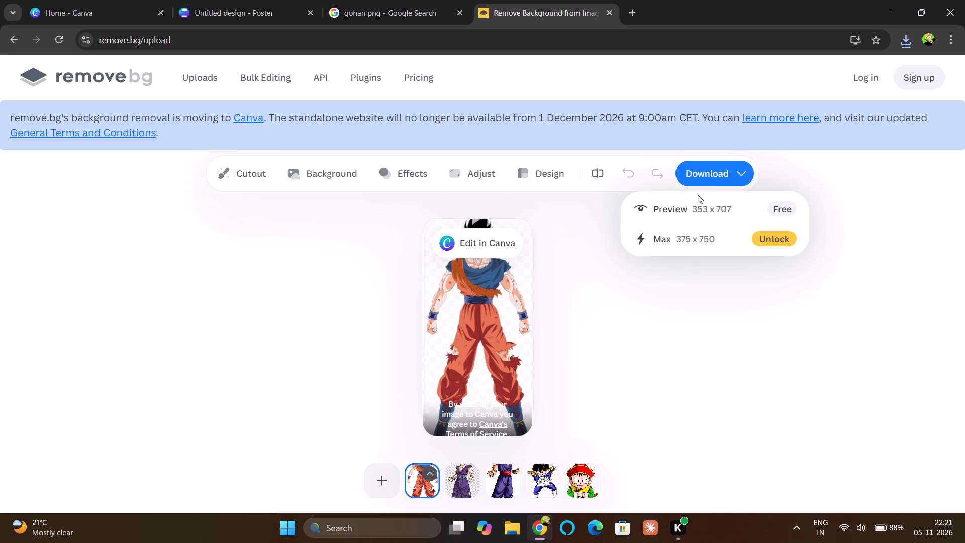
pyautogui.click(692, 203)
# Switch to the Canva poster and upload the cutout file images__4_-removebg-preview from Downloads.
pyautogui.click(231, 0)
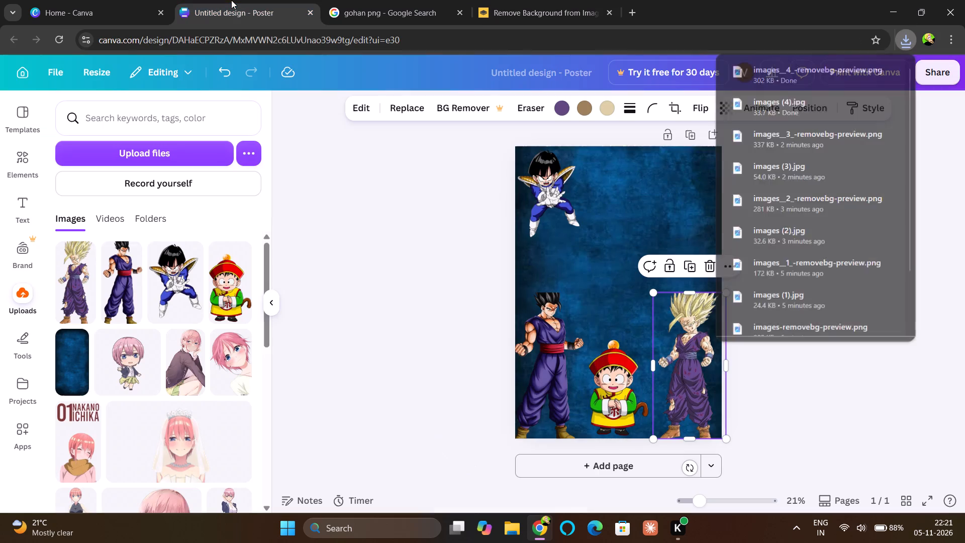
pyautogui.click(197, 153)
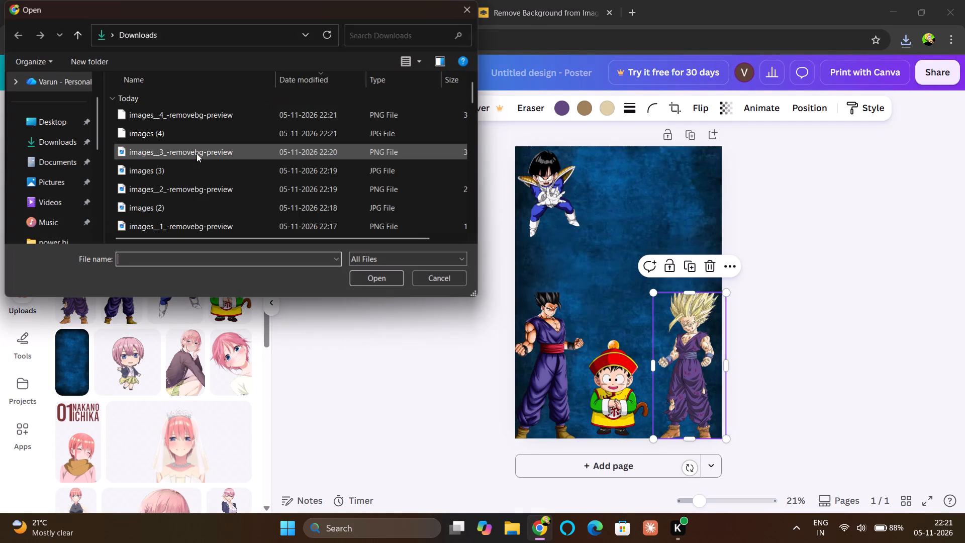
pyautogui.click(190, 120)
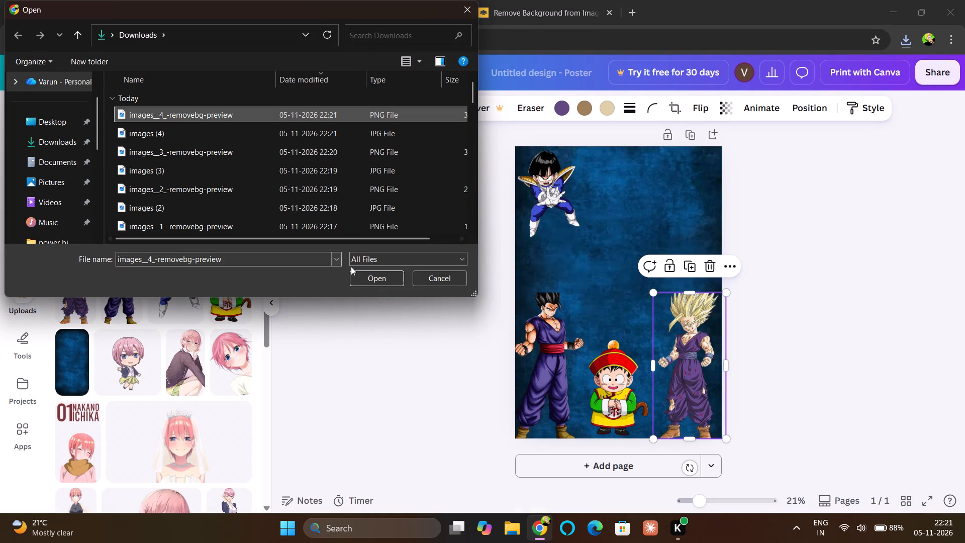
pyautogui.click(378, 282)
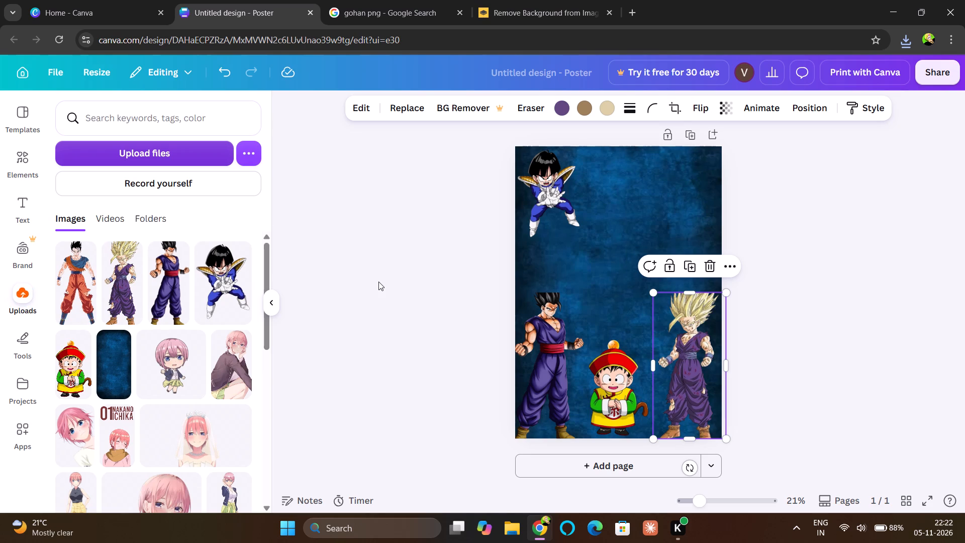
# Add the orange-gi Gohan cutout at the poster's bottom centre, moving the red-hat kid Gohan out to the upper-right corner.
pyautogui.click(74, 286)
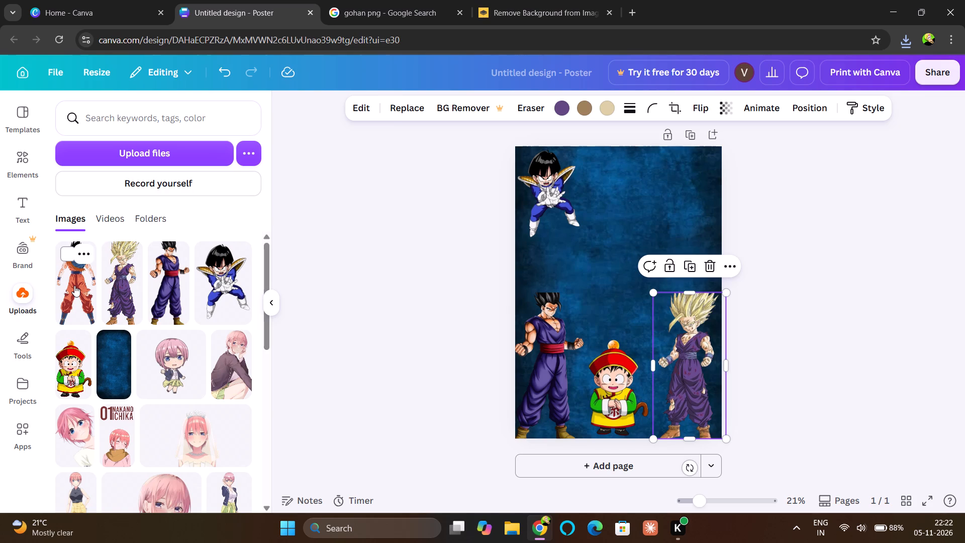
pyautogui.click(620, 406)
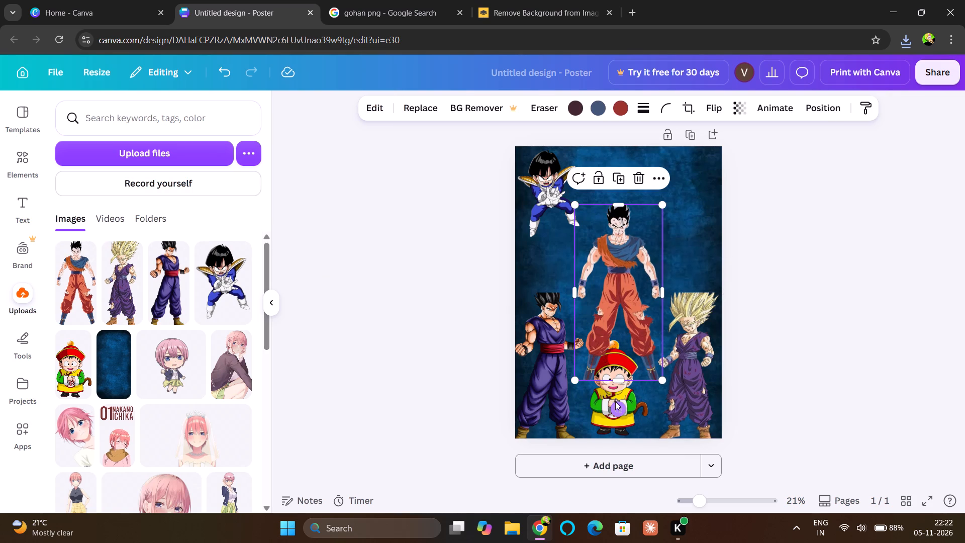
pyautogui.moveTo(616, 393); pyautogui.dragTo(686, 212)
pyautogui.moveTo(618, 292); pyautogui.dragTo(617, 349)
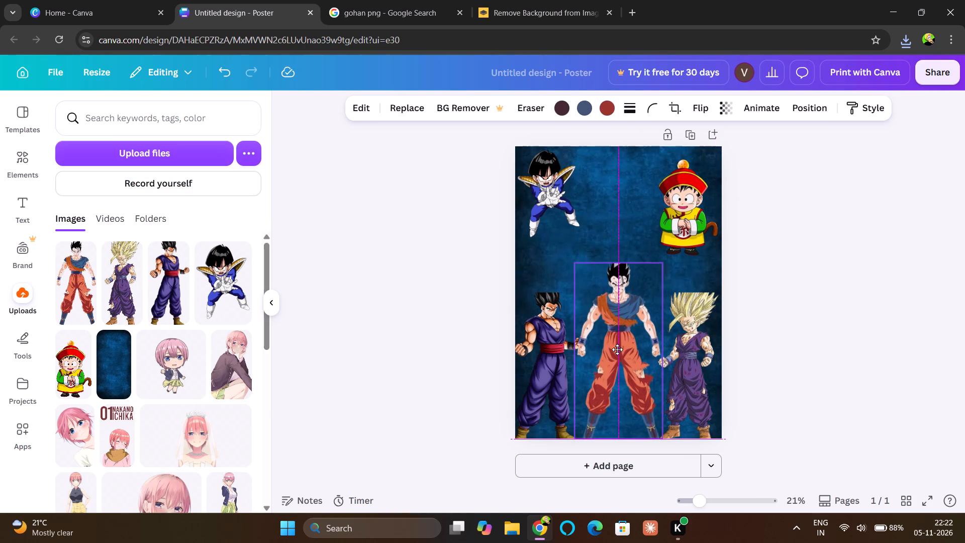
pyautogui.moveTo(617, 349); pyautogui.dragTo(616, 349)
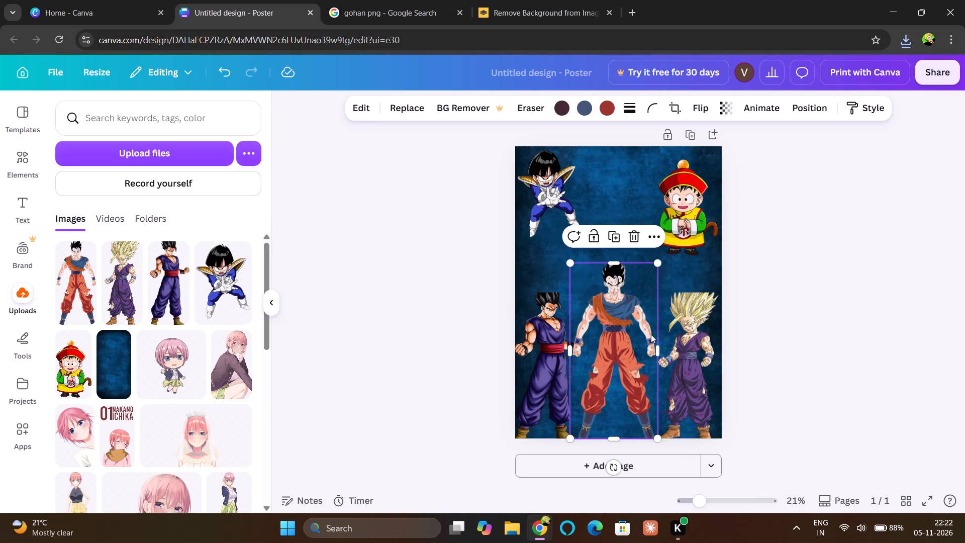
# Move the red-hat kid Gohan back to the poster's bottom centre, over the orange-gi Gohan's legs.
pyautogui.click(544, 341)
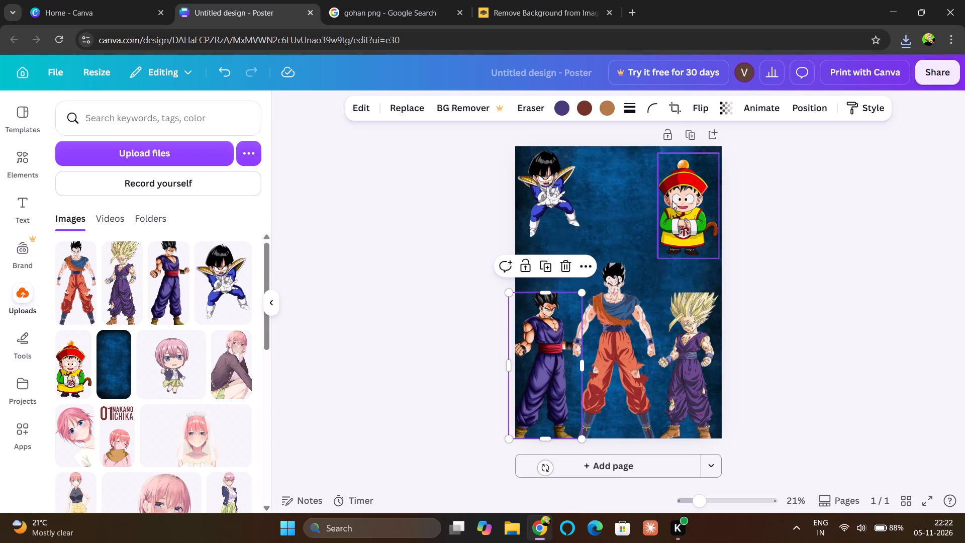
pyautogui.moveTo(678, 205); pyautogui.dragTo(607, 374)
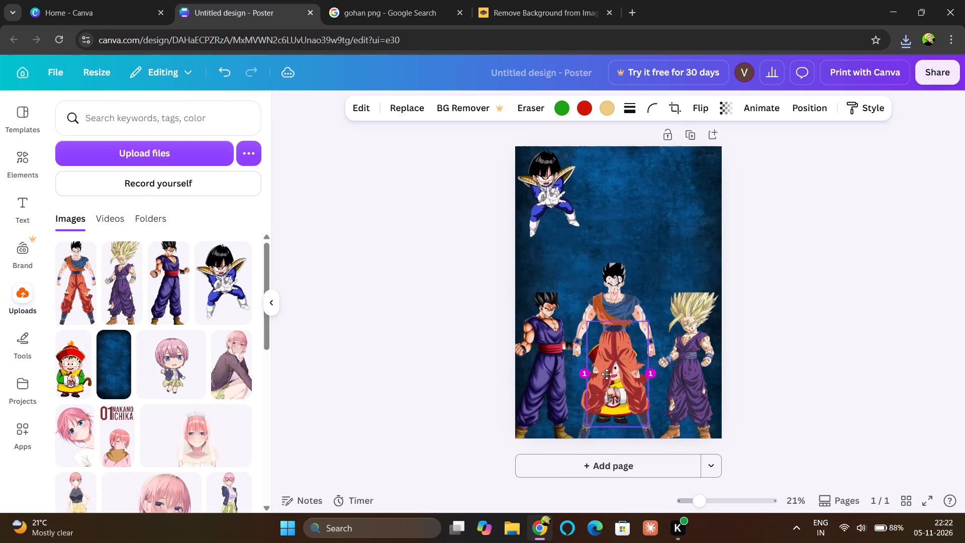
pyautogui.moveTo(607, 374); pyautogui.dragTo(610, 389)
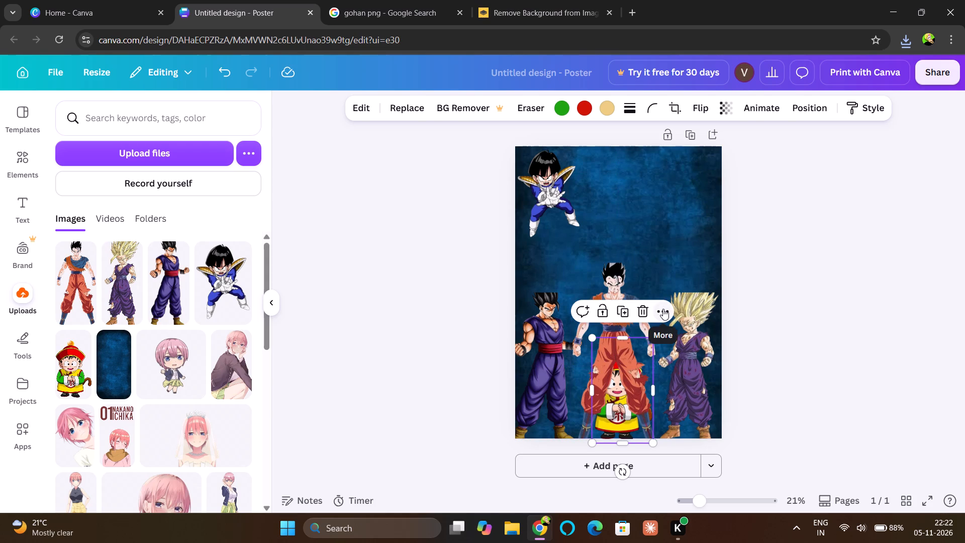
pyautogui.click(663, 309)
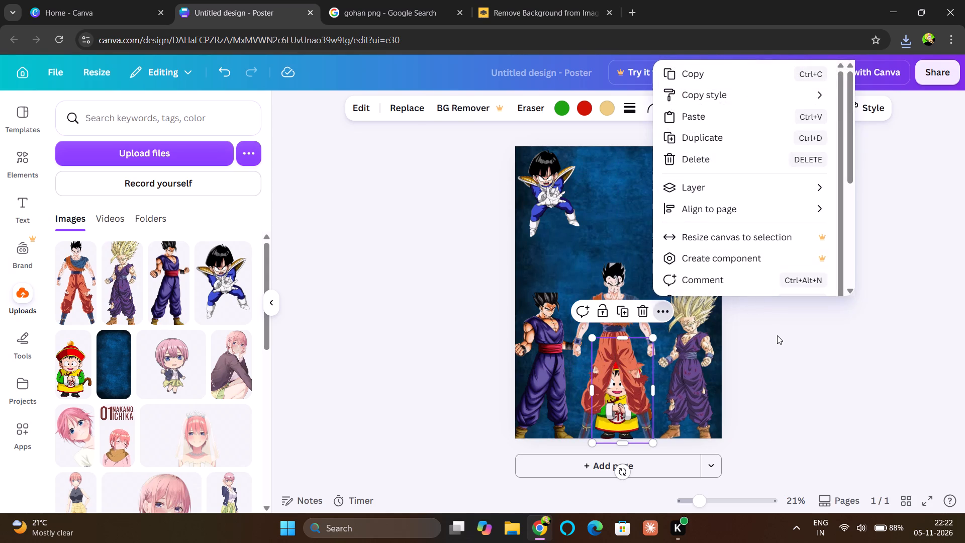
pyautogui.click(777, 335)
# Place the orange-gi Gohan behind kid Gohan by sending it to the back and bringing it forward one layer.
pyautogui.click(598, 300)
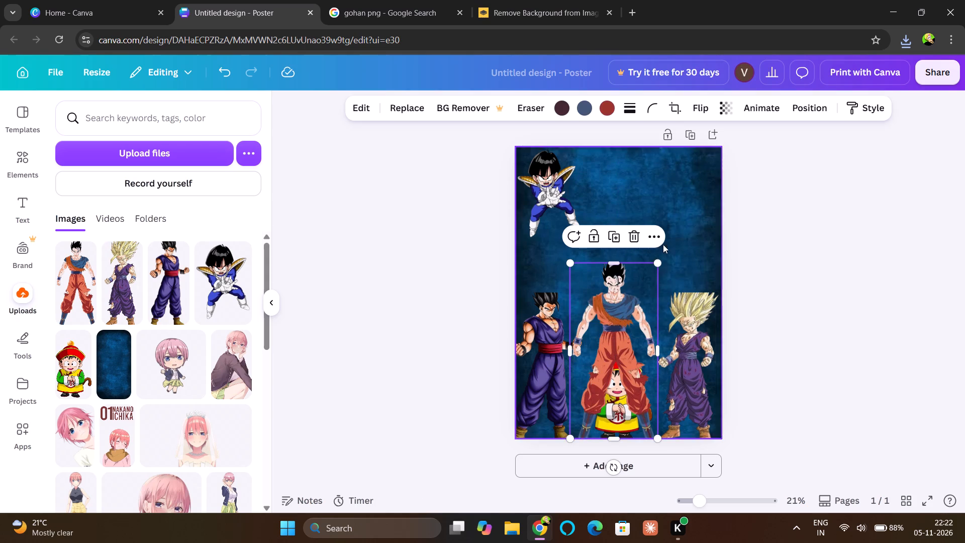
pyautogui.click(653, 233)
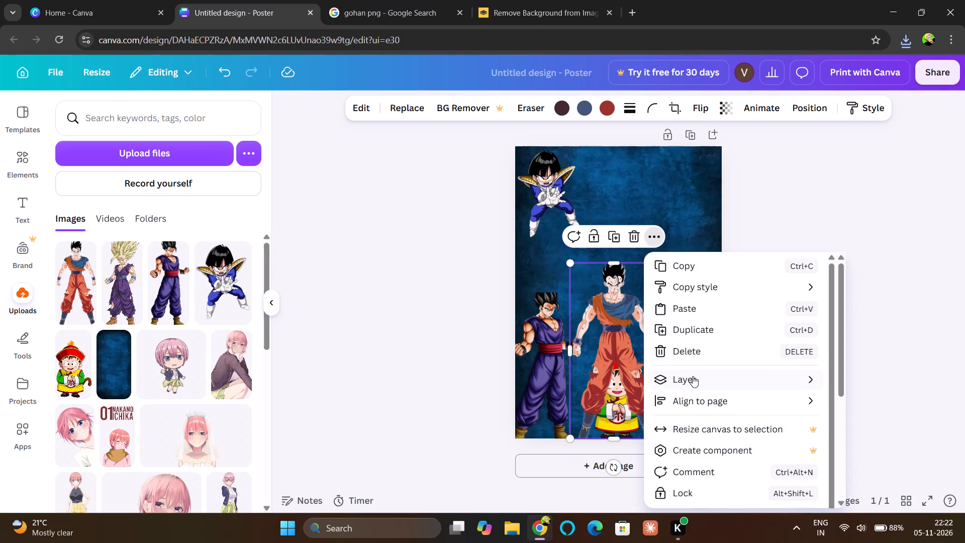
pyautogui.click(692, 377)
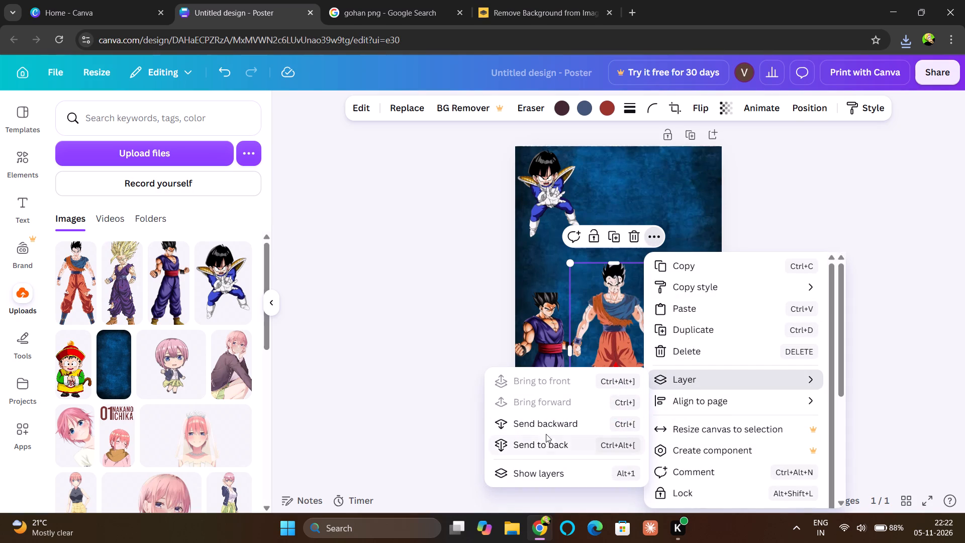
pyautogui.click(535, 446)
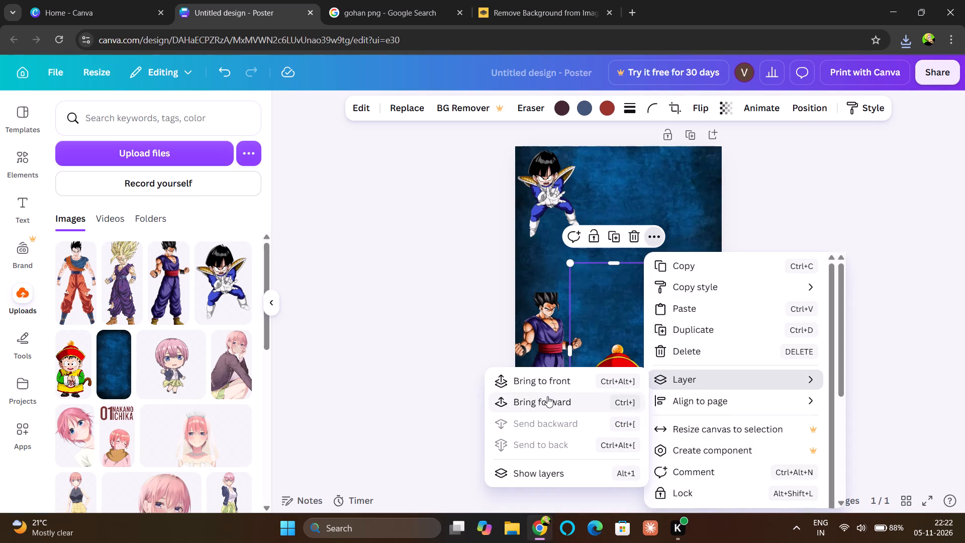
pyautogui.click(547, 396)
pyautogui.click(875, 320)
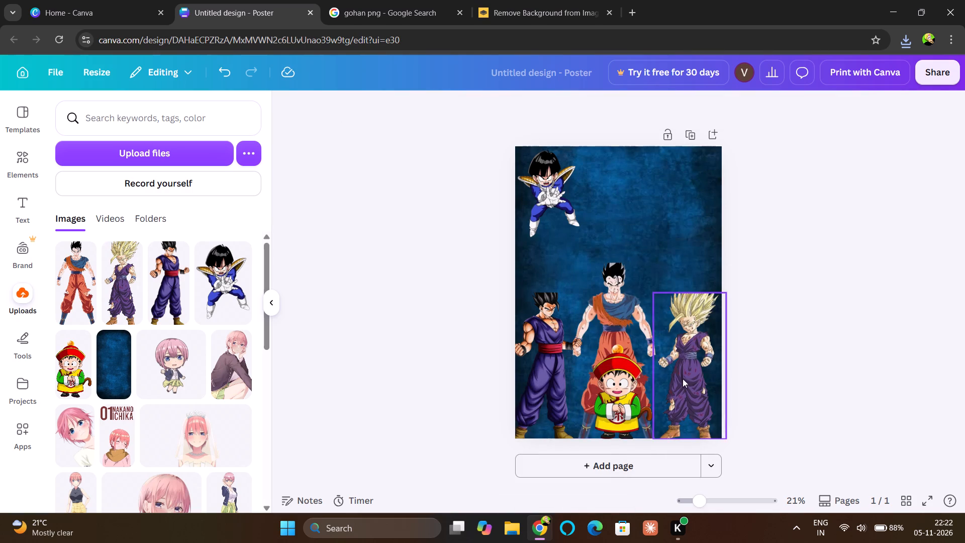
# Re-centre the orange-gi Gohan horizontally on the poster behind the red-hat kid Gohan, keeping its feet on the bottom edge.
pyautogui.moveTo(620, 329); pyautogui.dragTo(625, 329)
pyautogui.click(625, 408)
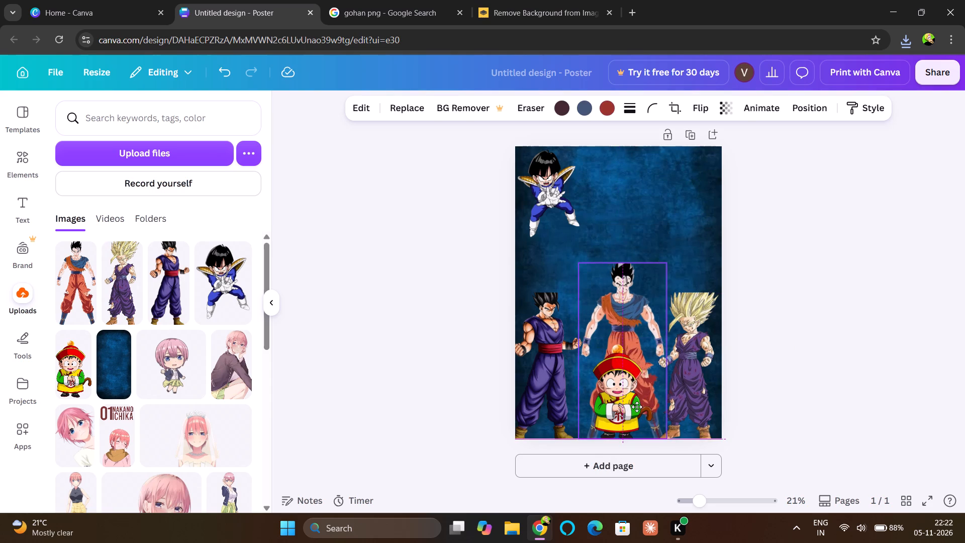
pyautogui.click(620, 396)
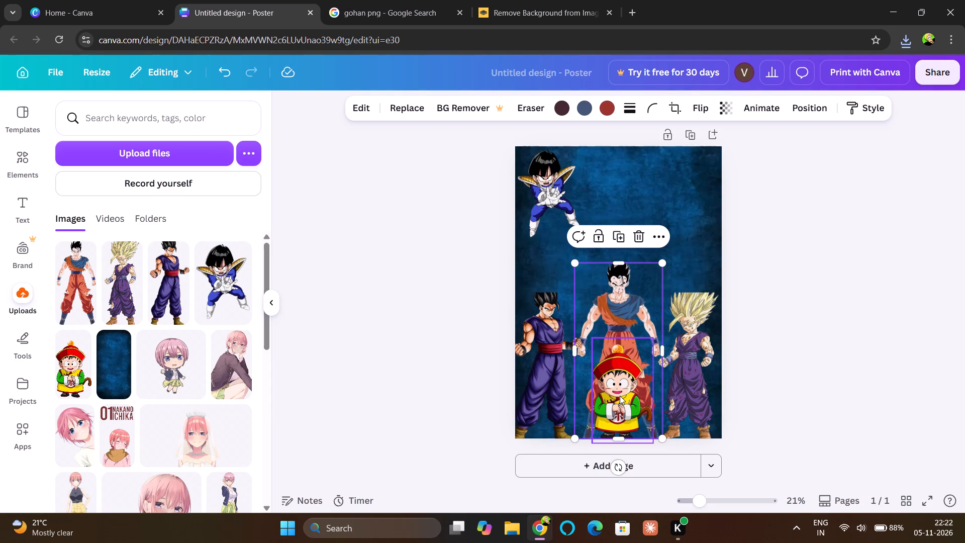
pyautogui.click(618, 394)
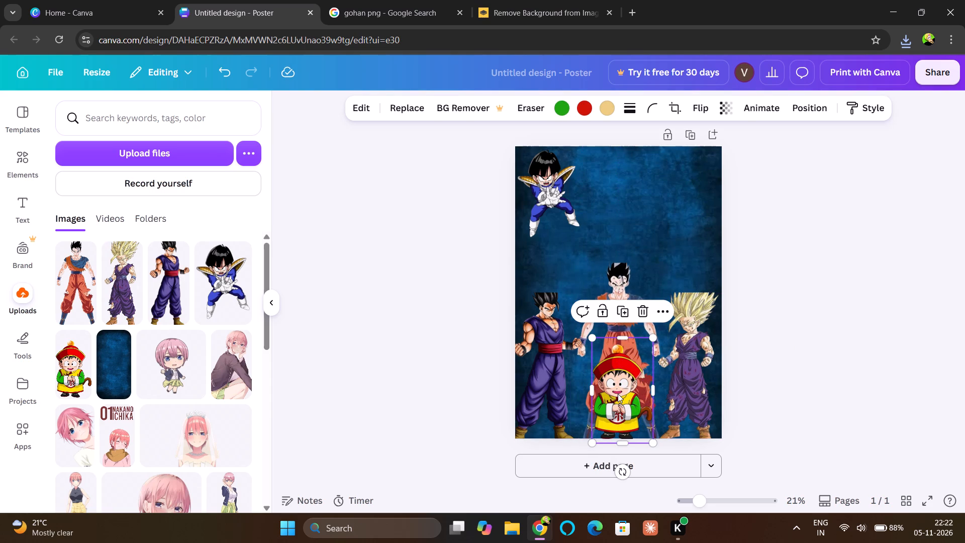
pyautogui.click(618, 394)
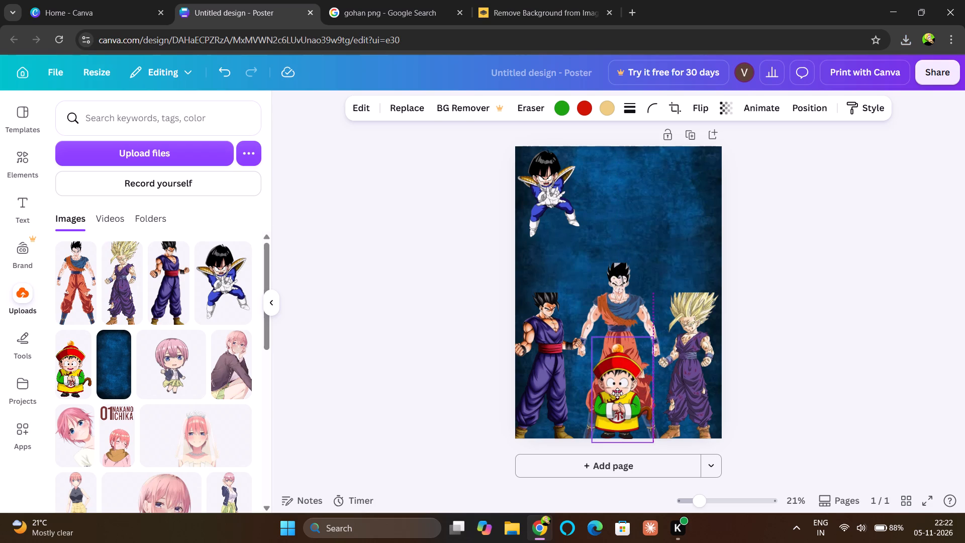
pyautogui.click(616, 308)
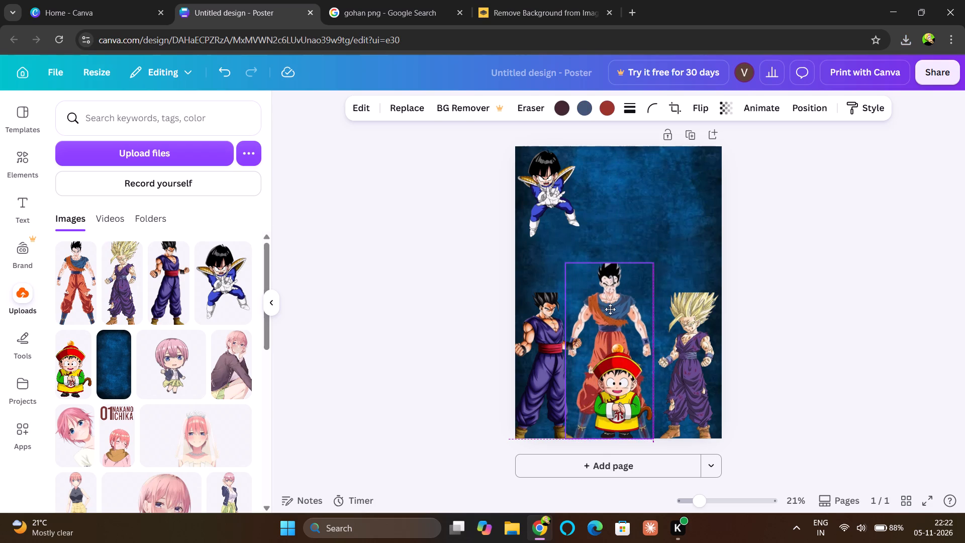
pyautogui.click(832, 356)
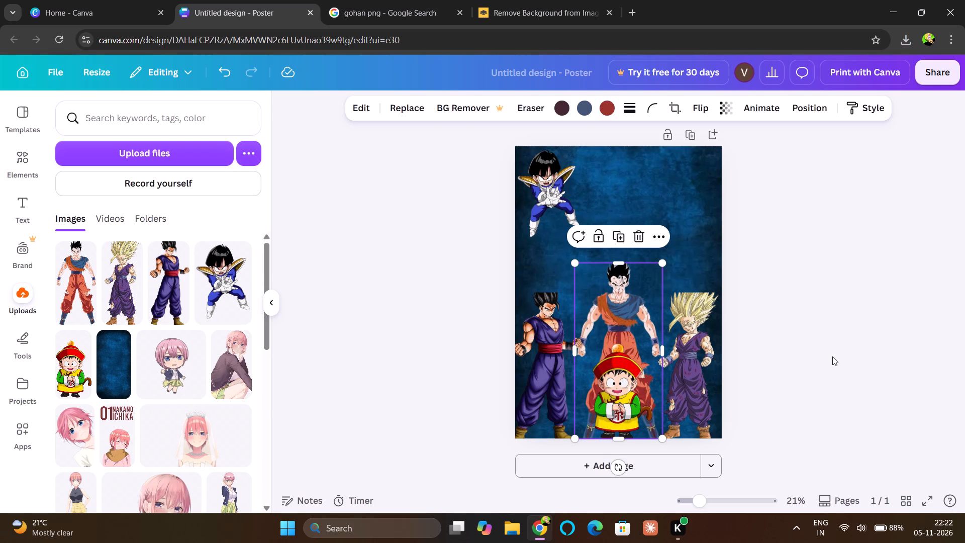
# Scale the red-hat kid Gohan down slightly, keeping it at the poster's bottom centre in front of the orange-gi Gohan.
pyautogui.click(605, 388)
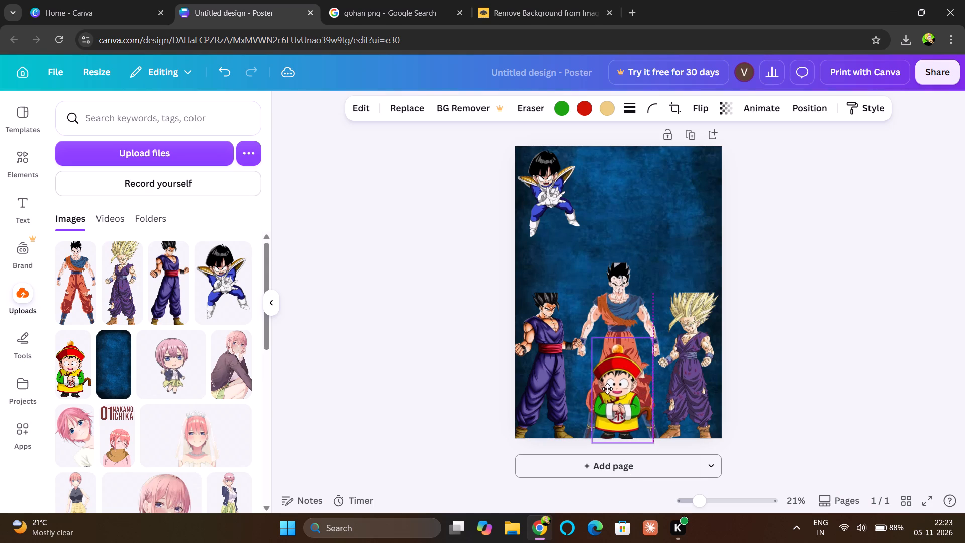
pyautogui.moveTo(652, 339); pyautogui.dragTo(650, 345)
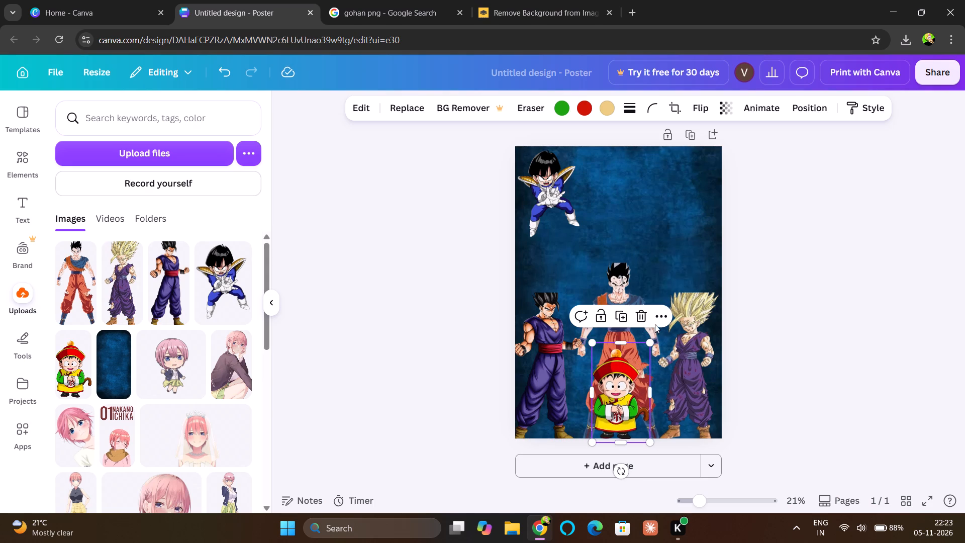
pyautogui.click(652, 340)
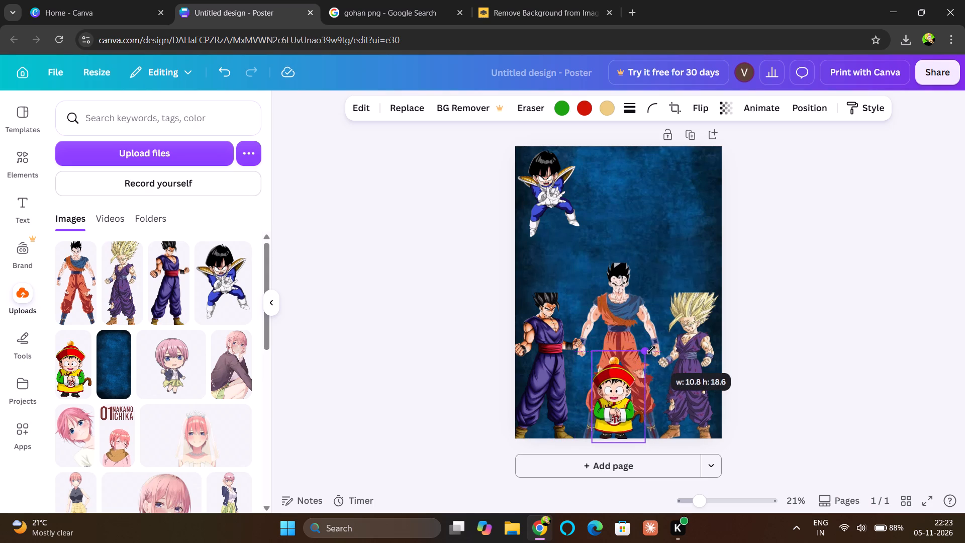
pyautogui.click(619, 399)
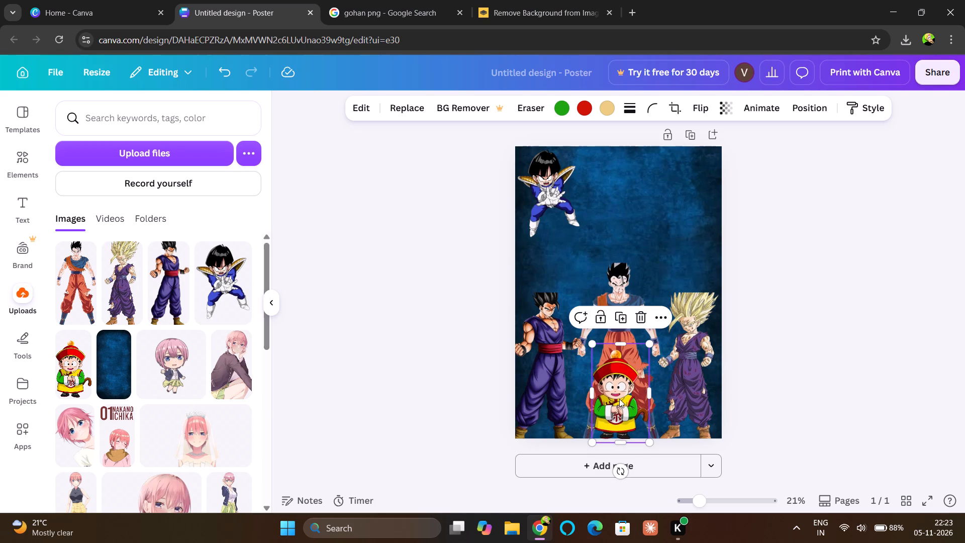
pyautogui.click(771, 332)
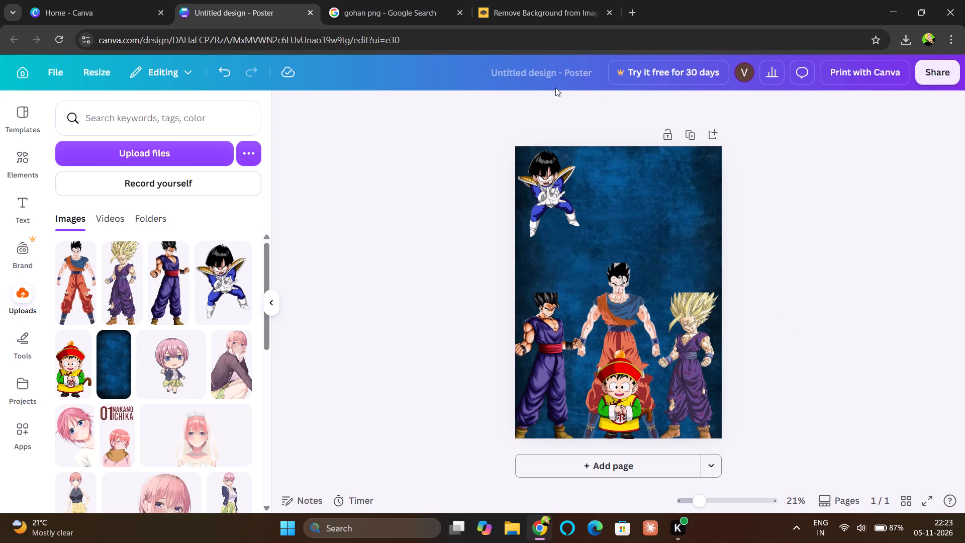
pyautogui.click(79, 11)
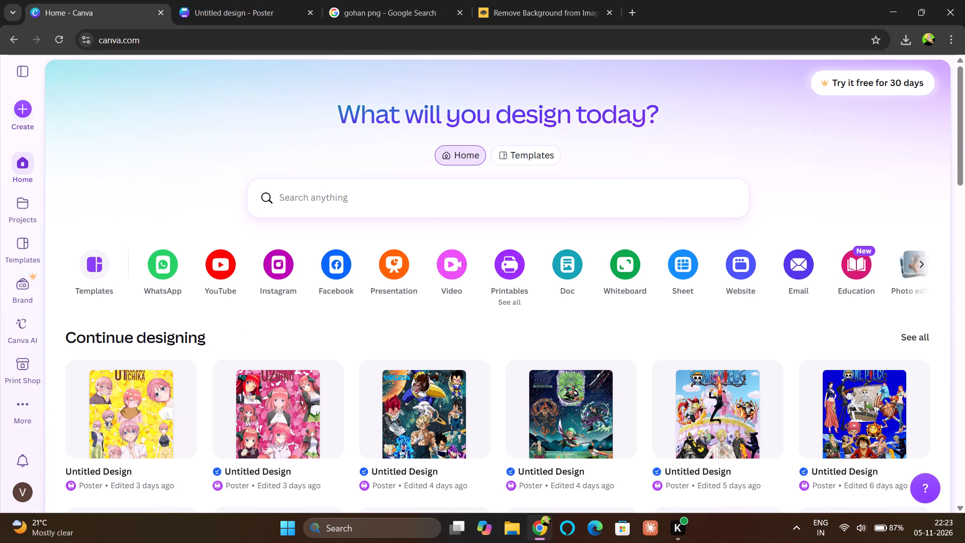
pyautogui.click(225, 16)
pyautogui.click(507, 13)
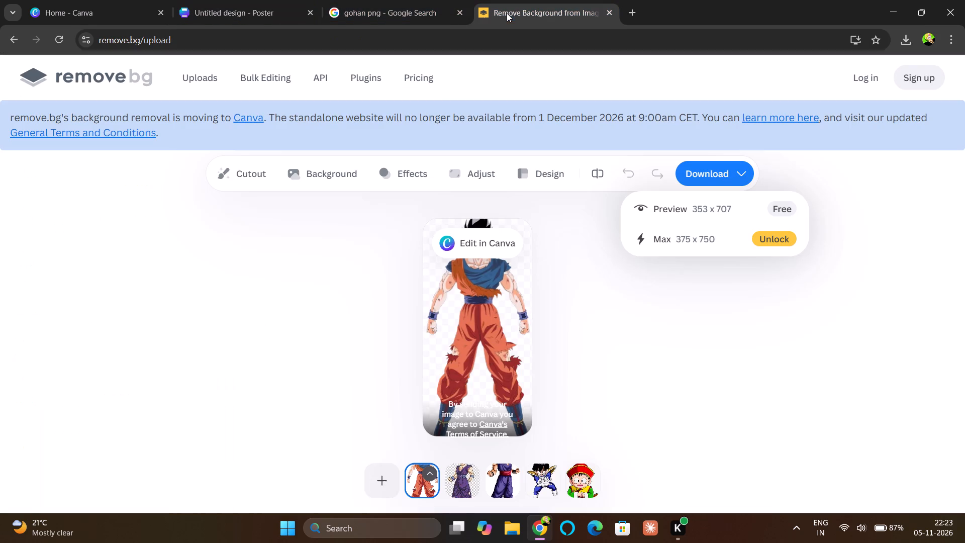
# Switch to the Google results for gohan png and look through them for another Gohan version to use.
pyautogui.click(437, 0)
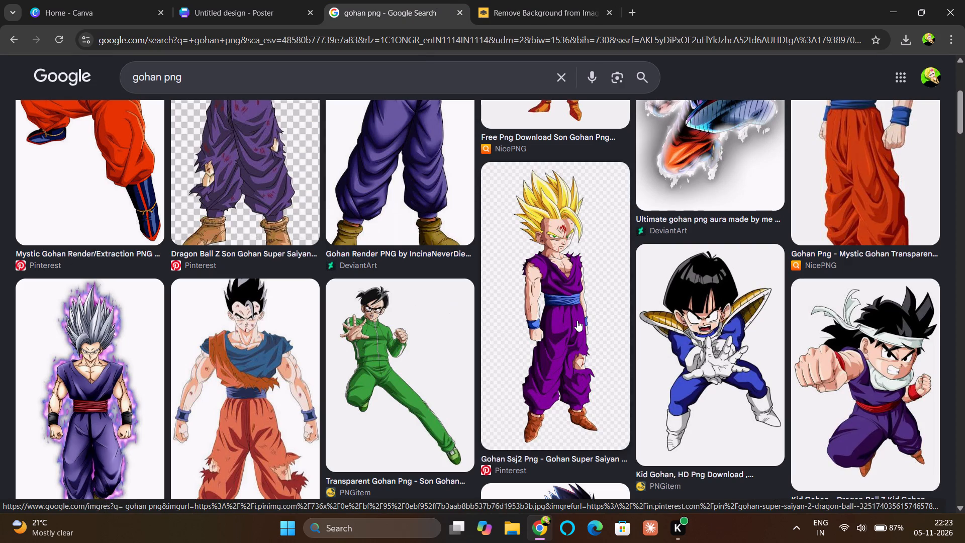
pyautogui.scroll(1, 523, 353)
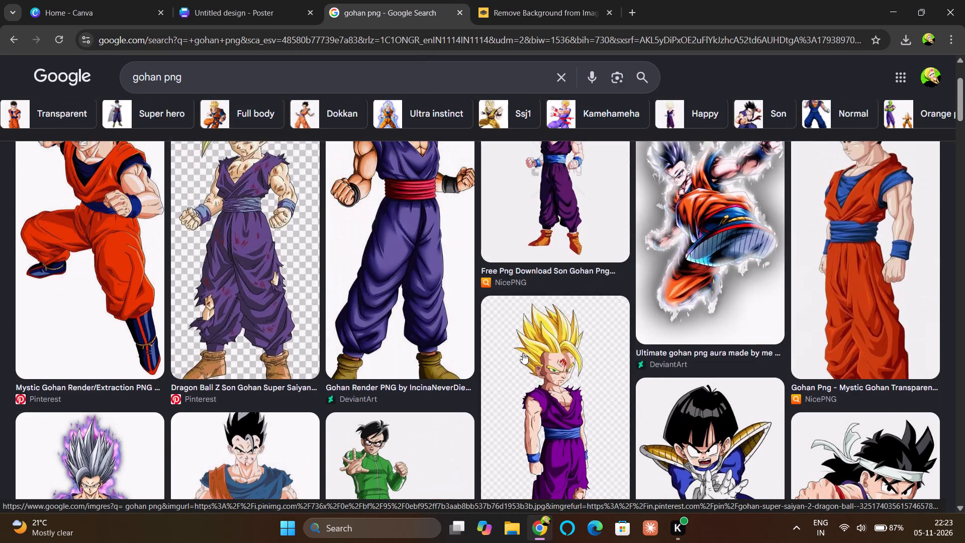
pyautogui.scroll(-3, 523, 353)
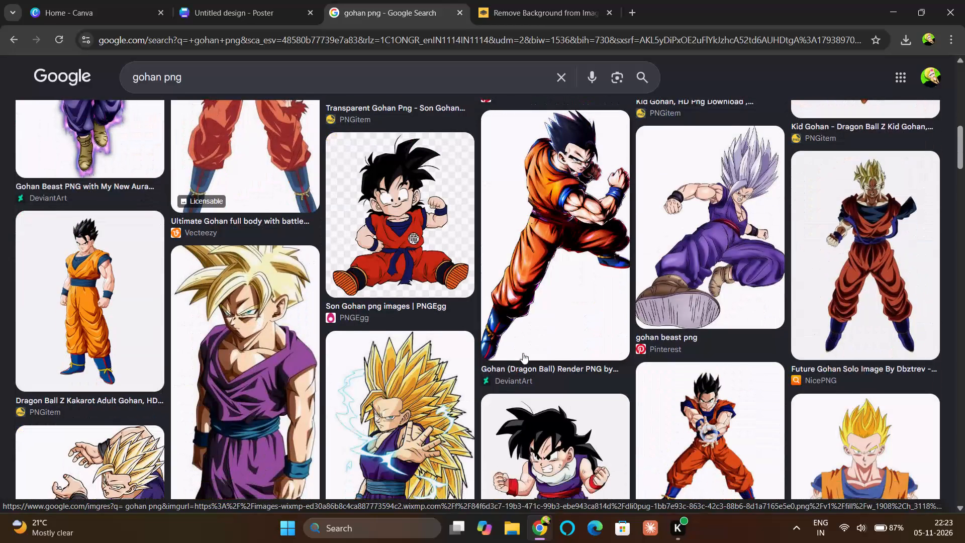
pyautogui.scroll(-6, 523, 353)
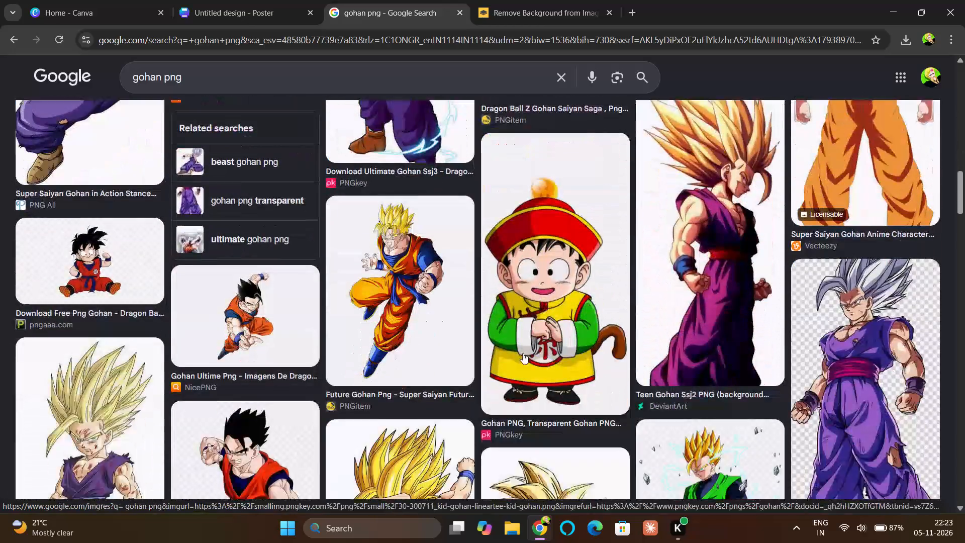
pyautogui.scroll(-6, 523, 353)
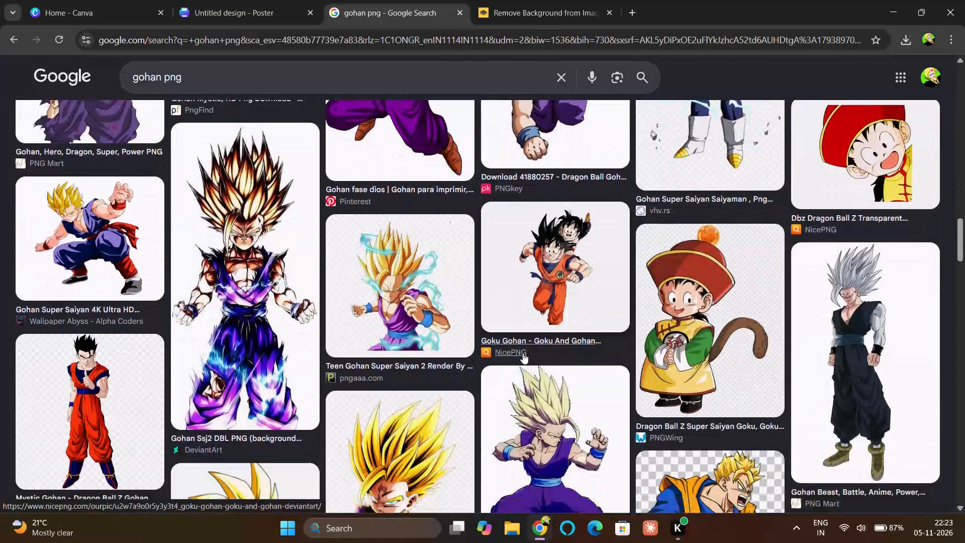
pyautogui.scroll(-3, 523, 353)
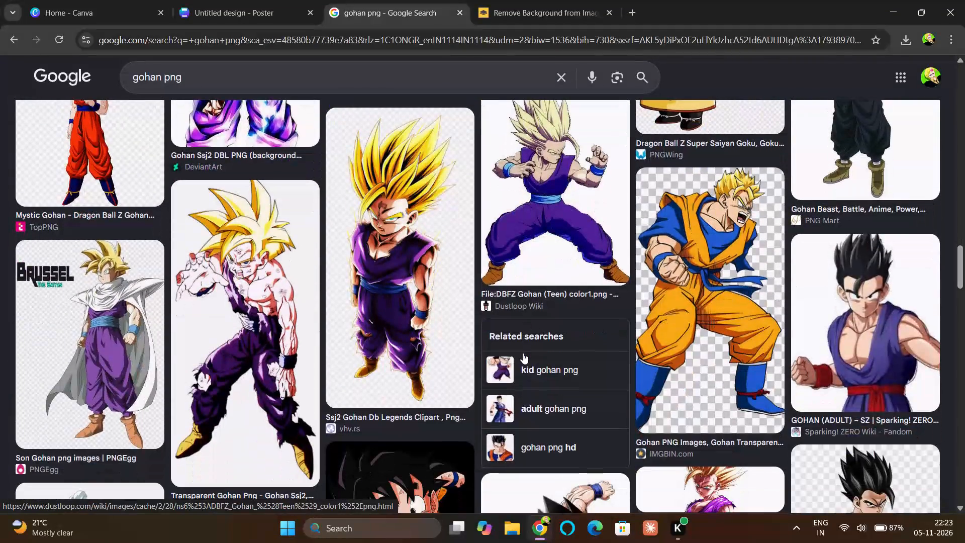
pyautogui.scroll(-3, 523, 353)
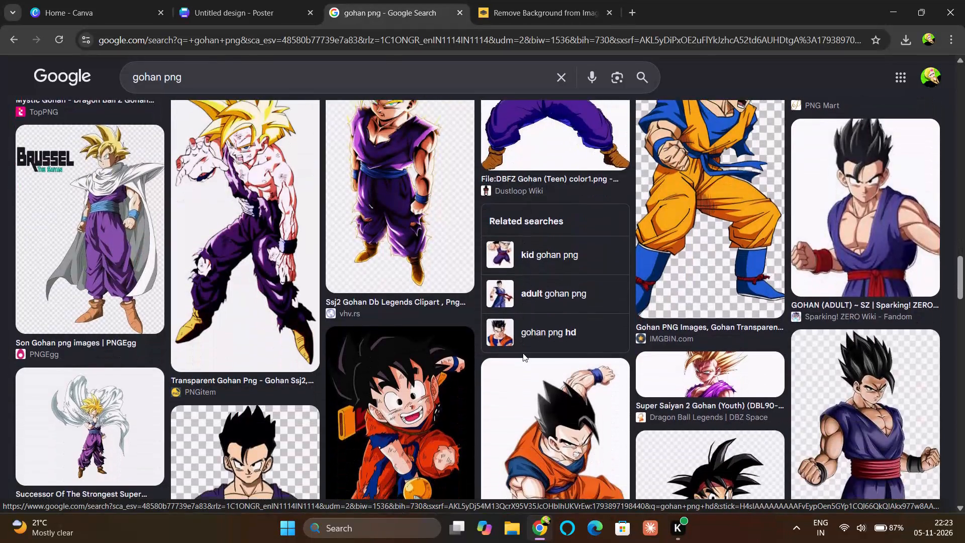
pyautogui.scroll(-6, 523, 353)
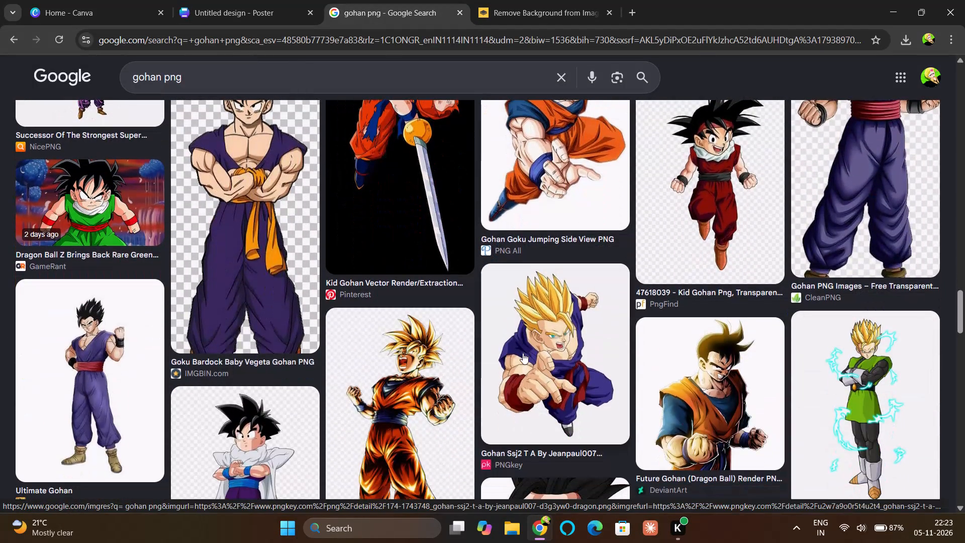
pyautogui.scroll(-7, 523, 353)
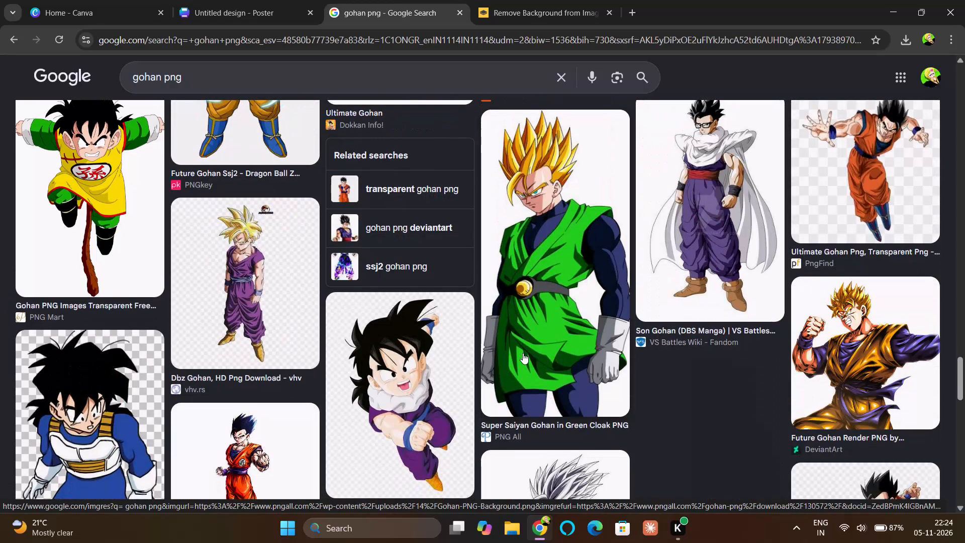
pyautogui.scroll(-4, 523, 353)
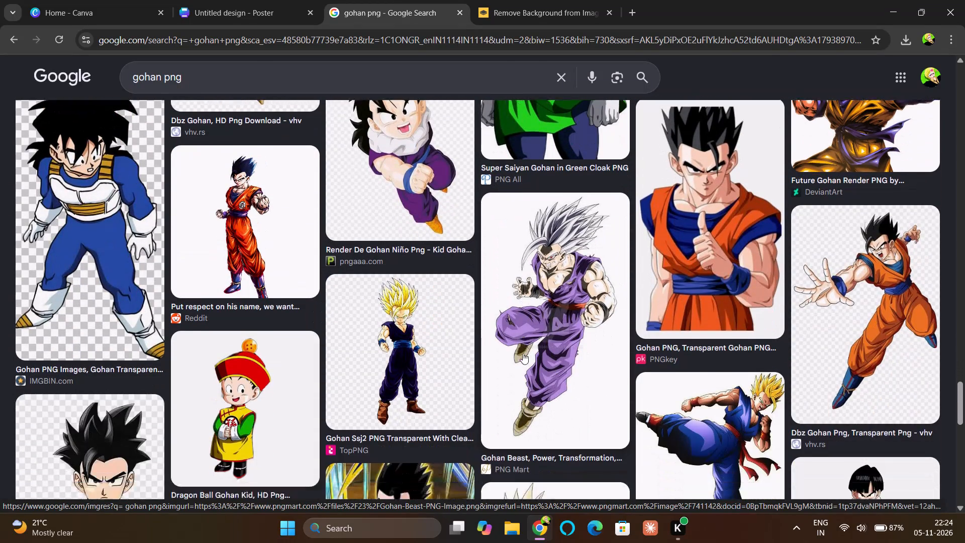
pyautogui.scroll(-3, 523, 353)
pyautogui.scroll(6, 523, 353)
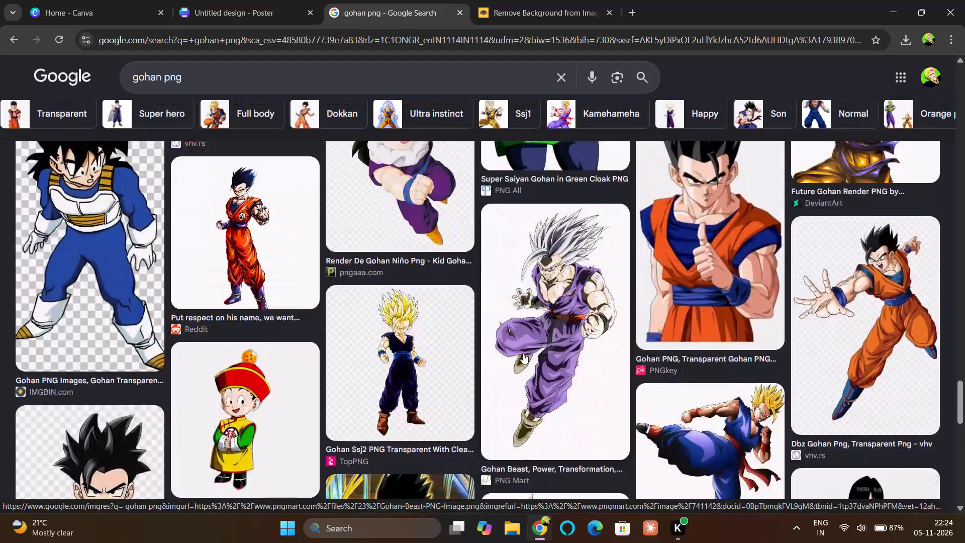
pyautogui.scroll(4, 523, 353)
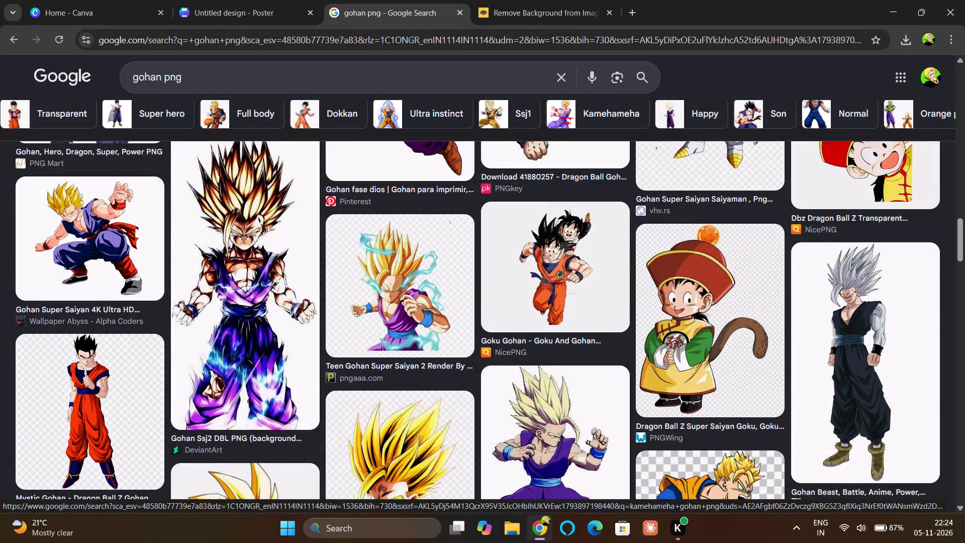
# Search Google Images for "gohan png beast" and save the Beast Gohan by Fangvy image to Downloads as images (5).
pyautogui.click(395, 83)
pyautogui.press('space')
pyautogui.write('beast')
pyautogui.press('Return')
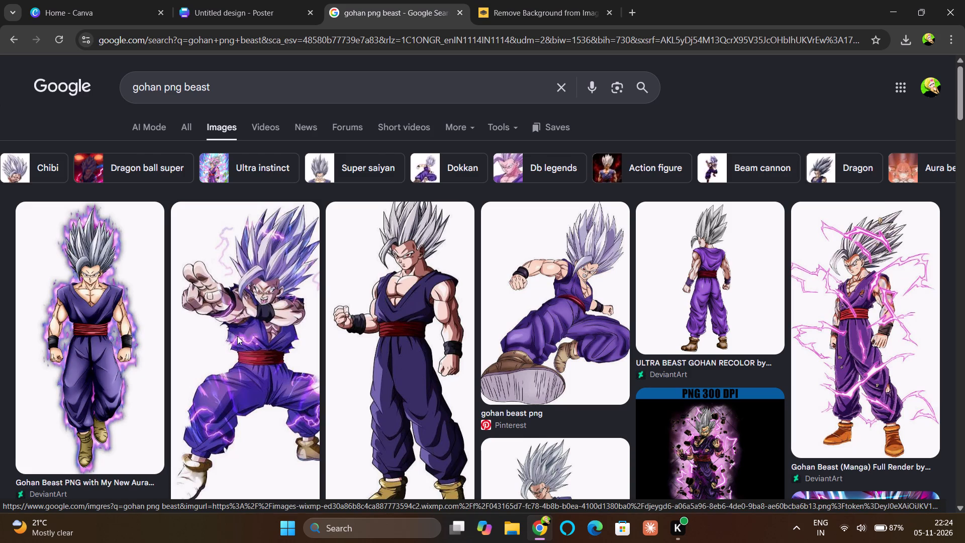
pyautogui.hscroll(1, 237, 336)
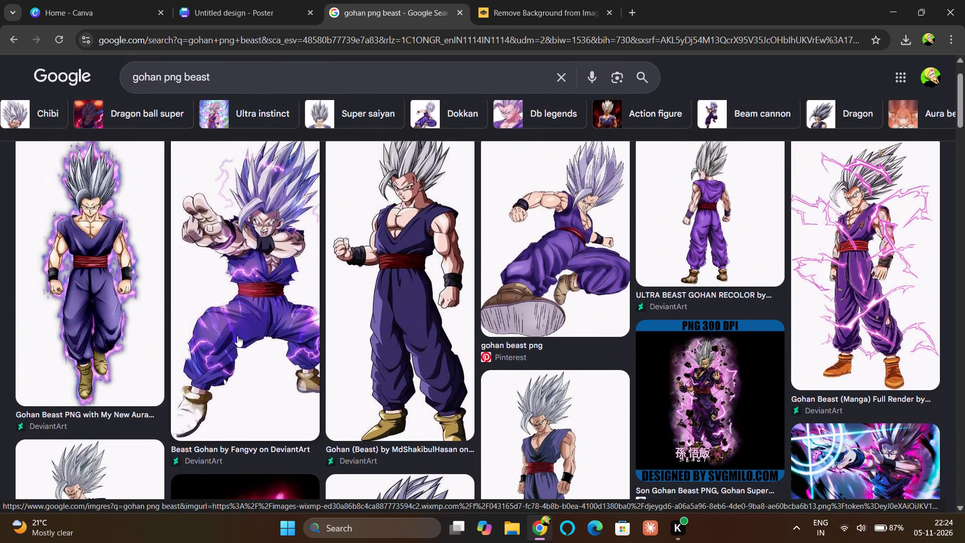
pyautogui.rightClick(237, 336)
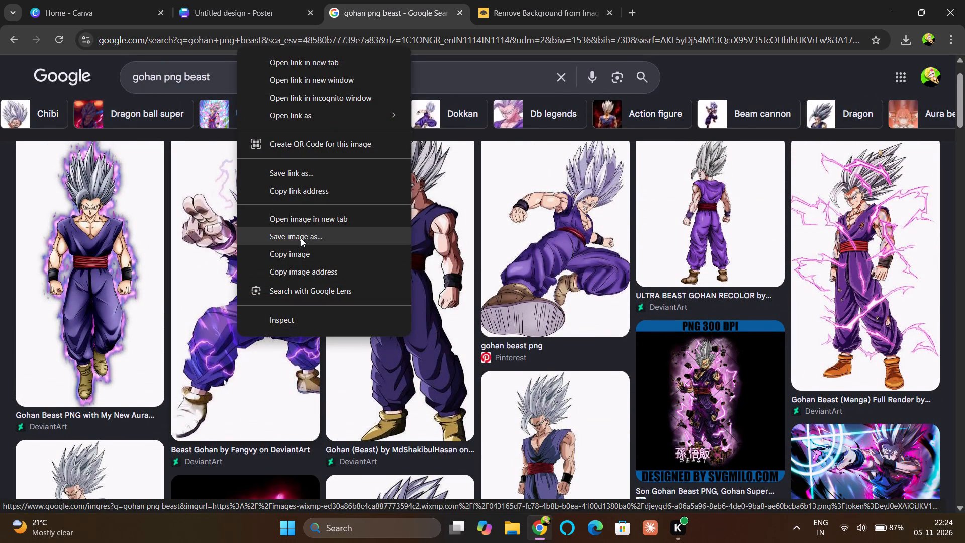
pyautogui.click(303, 235)
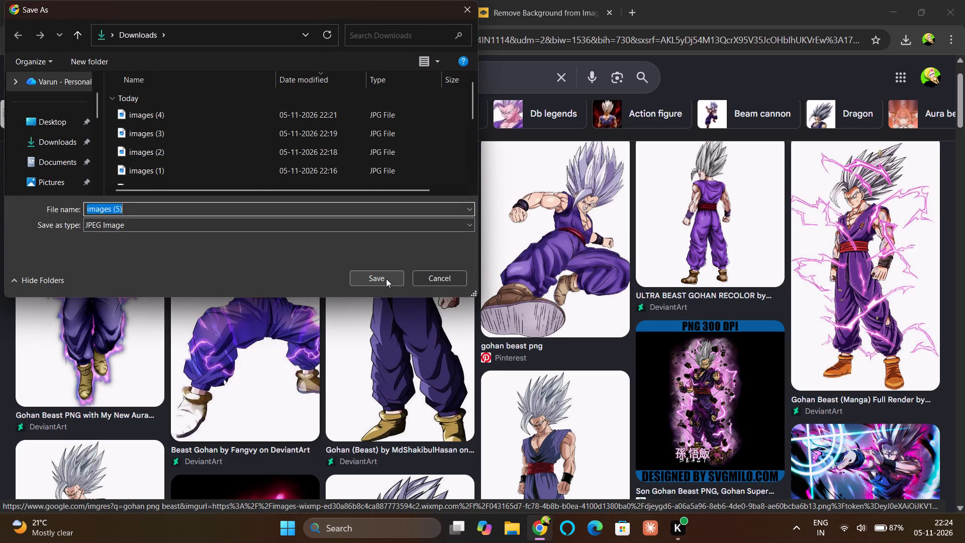
pyautogui.click(386, 279)
# Look through the remaining gohan png beast results for further Beast Gohan images suitable for the poster.
pyautogui.scroll(-4, 421, 379)
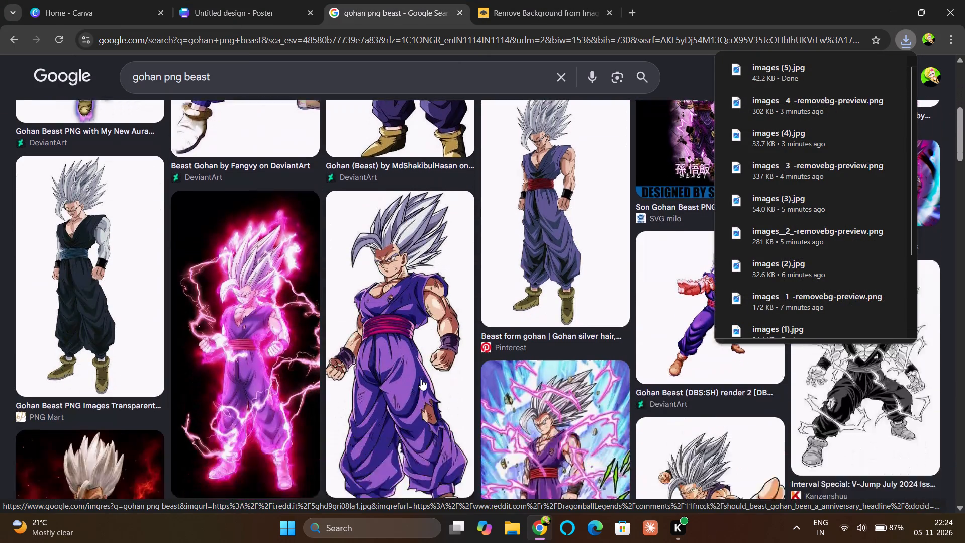
pyautogui.scroll(-4, 421, 379)
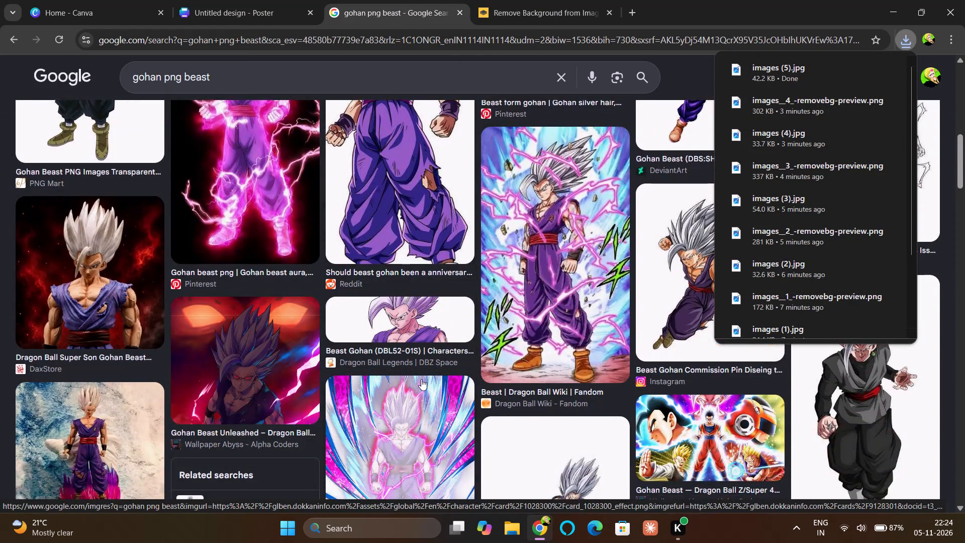
pyautogui.scroll(-6, 421, 379)
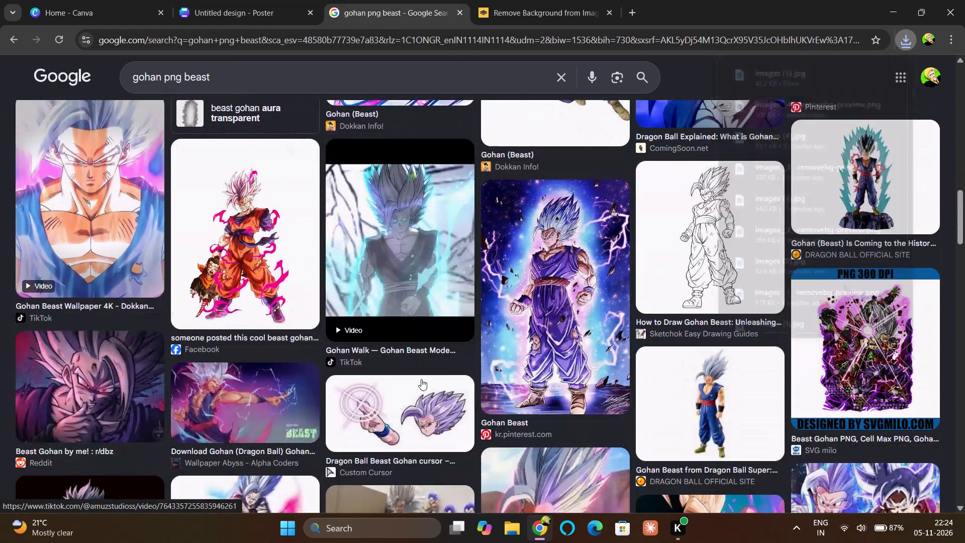
pyautogui.scroll(-5, 421, 379)
pyautogui.scroll(3, 421, 379)
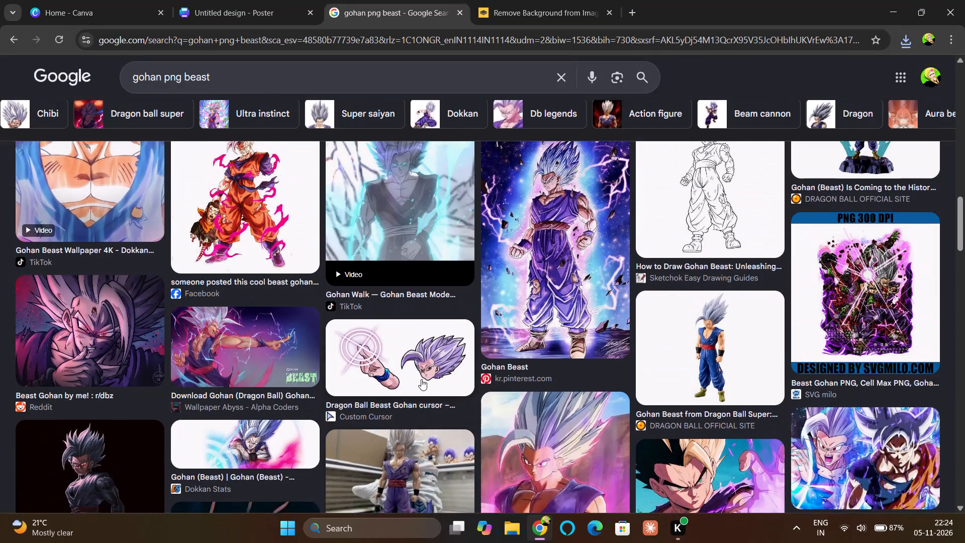
pyautogui.scroll(13, 421, 379)
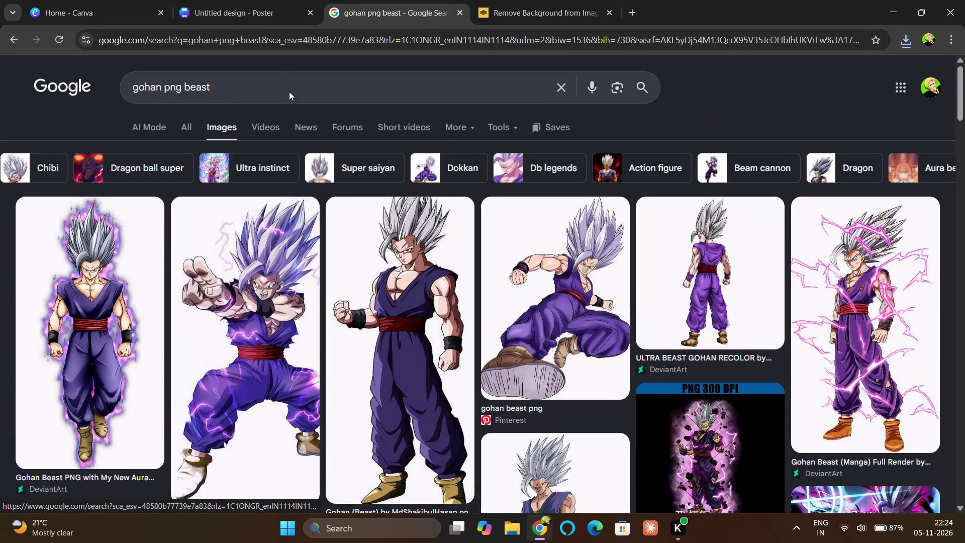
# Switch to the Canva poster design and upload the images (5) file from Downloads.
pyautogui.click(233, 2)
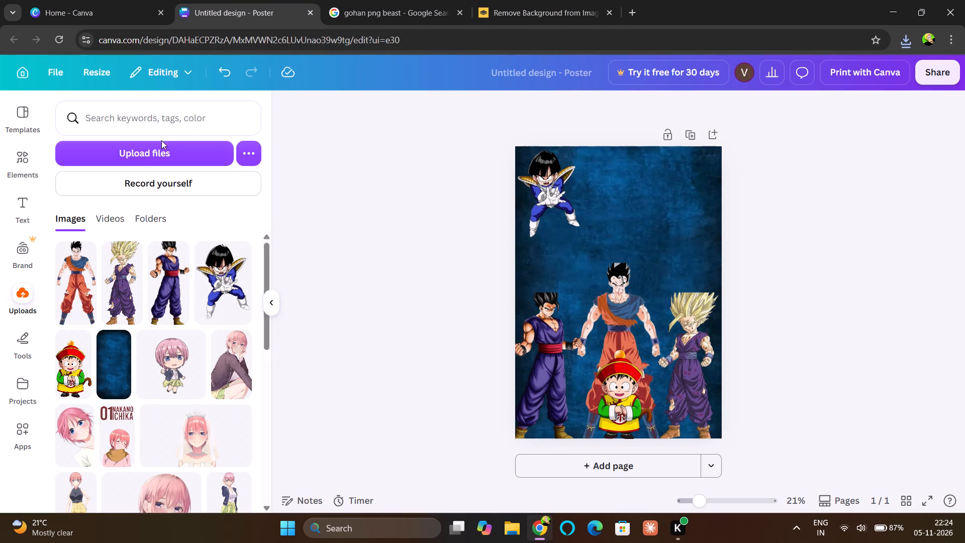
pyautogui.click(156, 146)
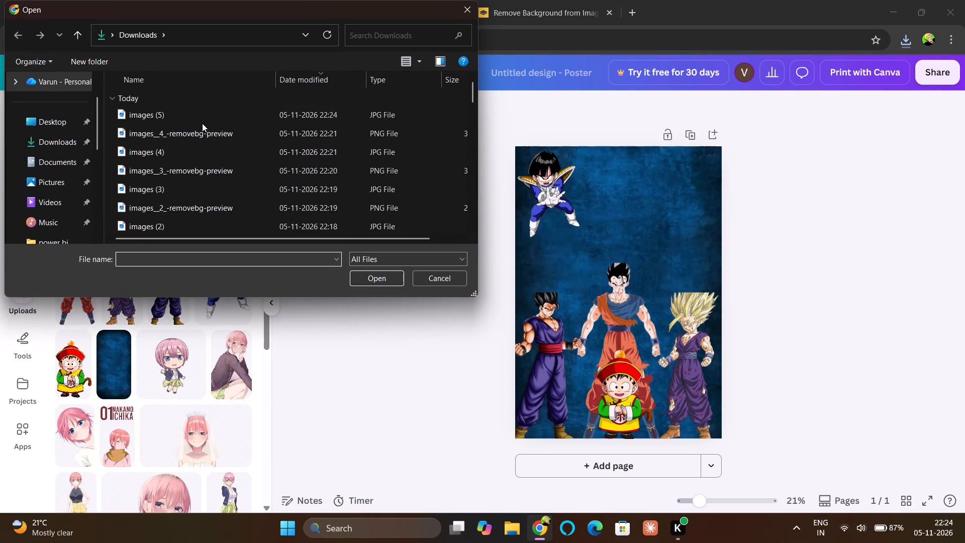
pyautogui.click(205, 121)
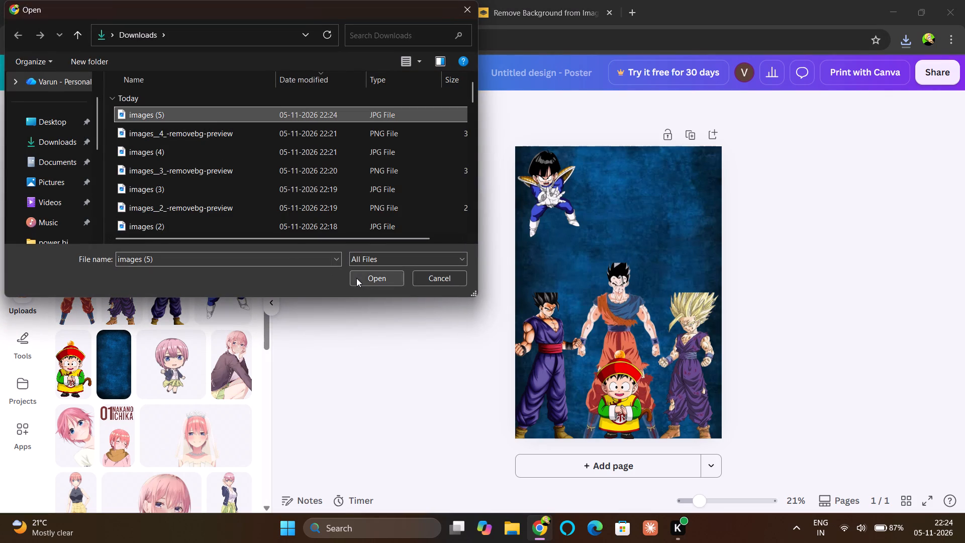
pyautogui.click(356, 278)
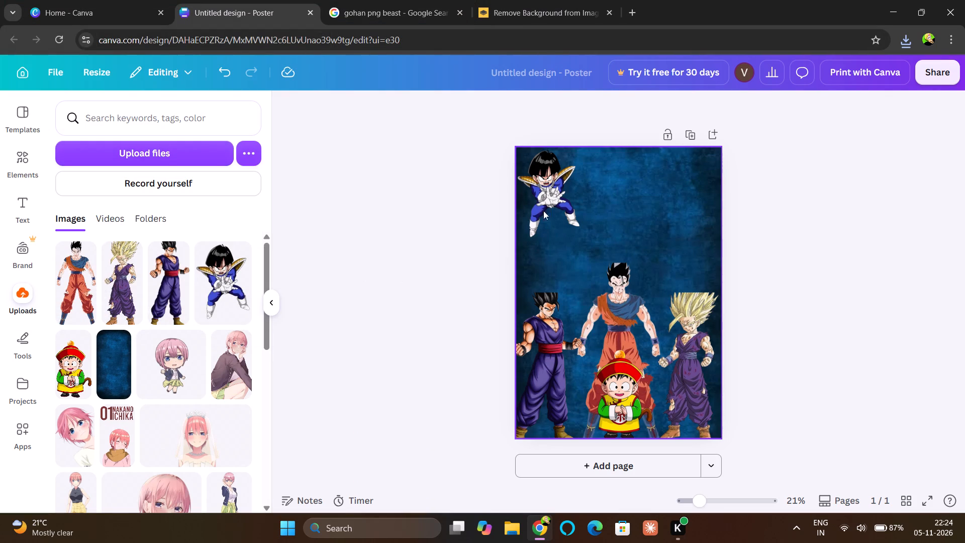
# Scale the orange-gi Gohan at the poster's centre down slightly, to about 17.5 wide by 35 high.
pyautogui.click(617, 291)
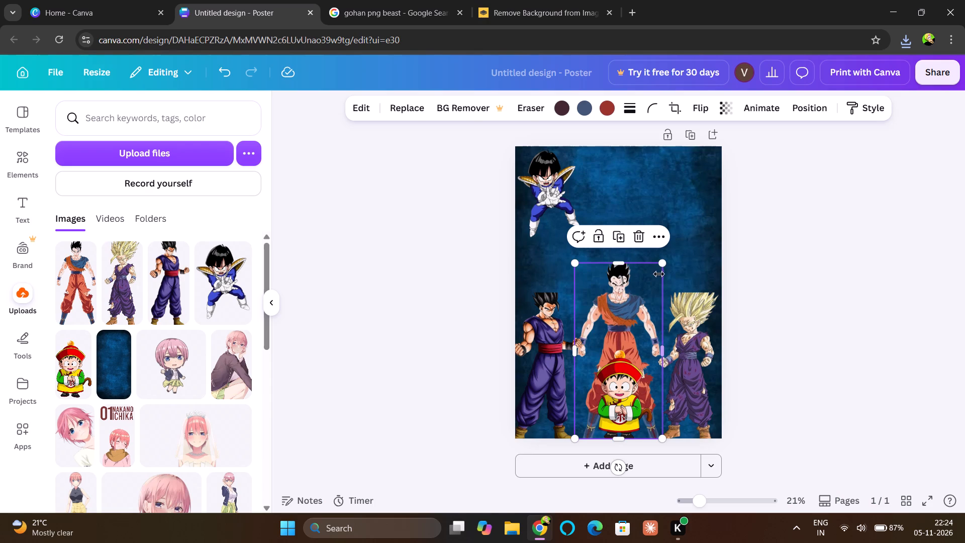
pyautogui.moveTo(663, 265); pyautogui.dragTo(658, 287)
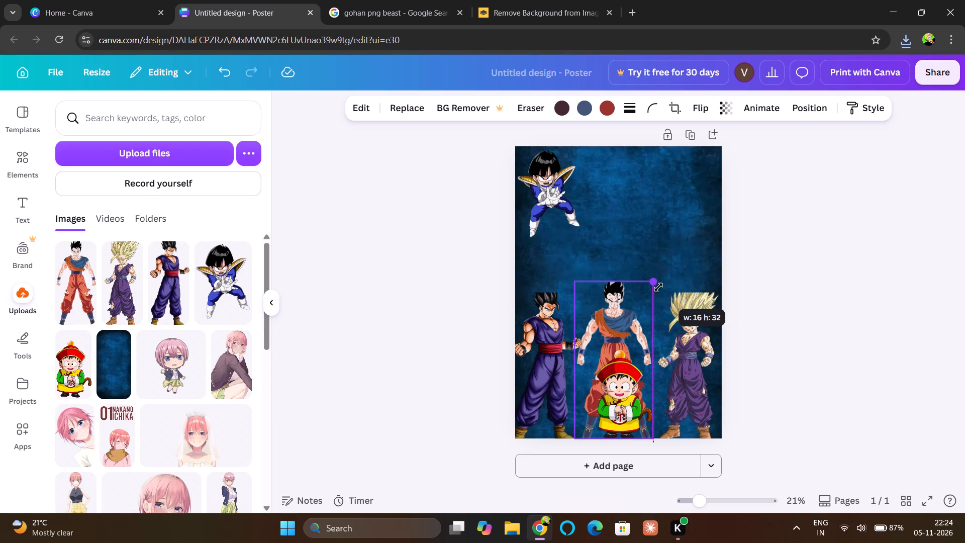
pyautogui.moveTo(658, 287); pyautogui.dragTo(680, 278)
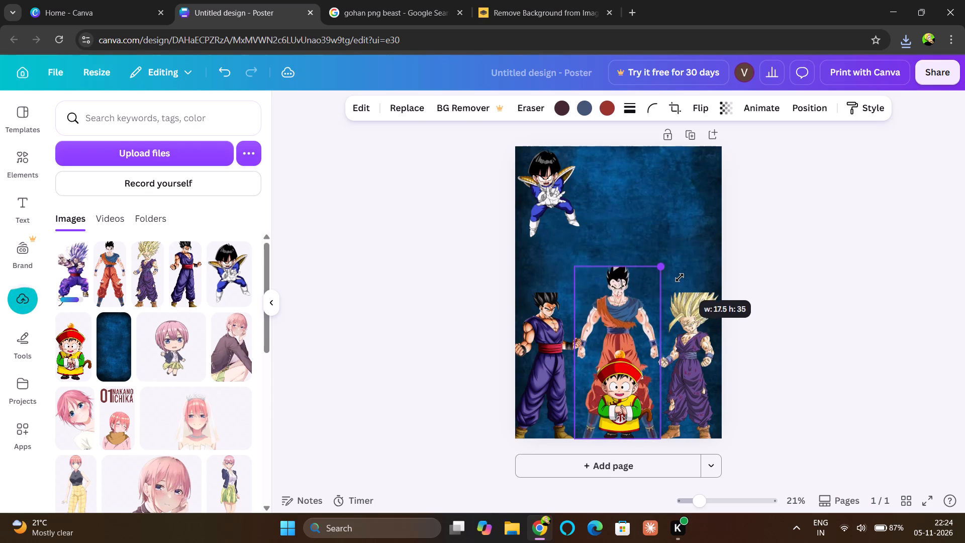
pyautogui.moveTo(680, 278); pyautogui.dragTo(680, 277)
pyautogui.click(802, 269)
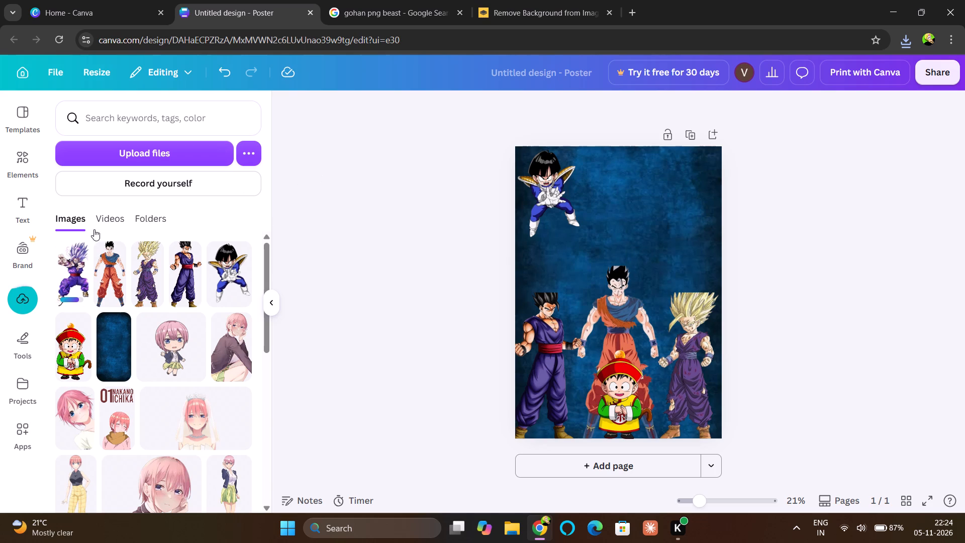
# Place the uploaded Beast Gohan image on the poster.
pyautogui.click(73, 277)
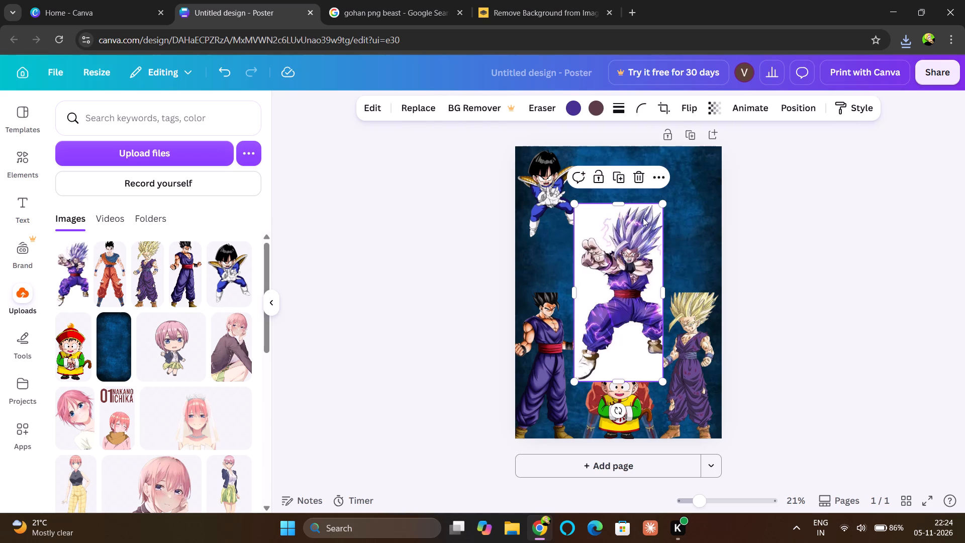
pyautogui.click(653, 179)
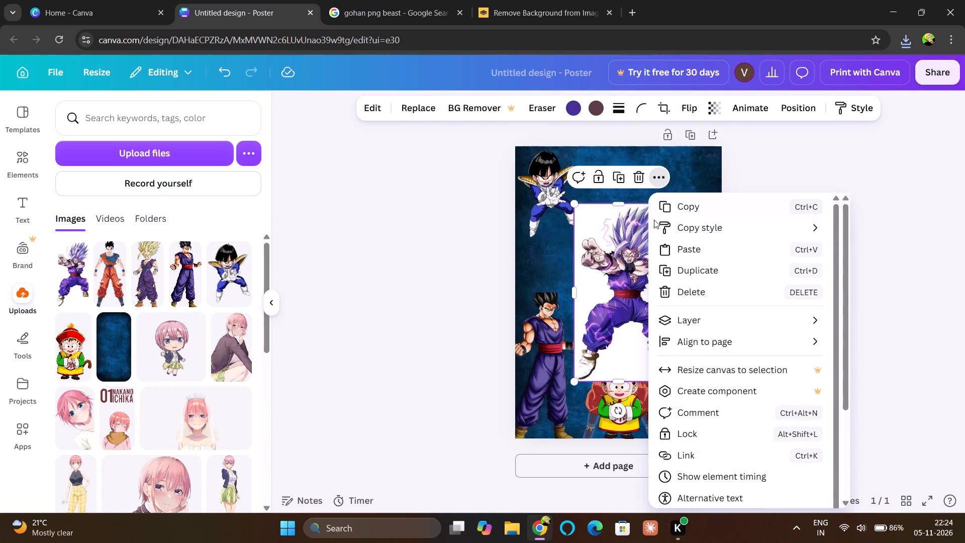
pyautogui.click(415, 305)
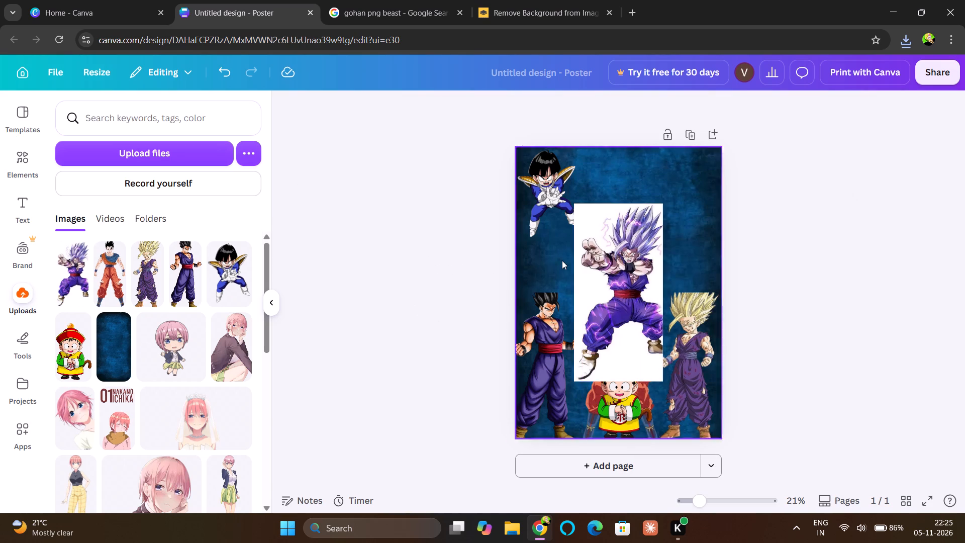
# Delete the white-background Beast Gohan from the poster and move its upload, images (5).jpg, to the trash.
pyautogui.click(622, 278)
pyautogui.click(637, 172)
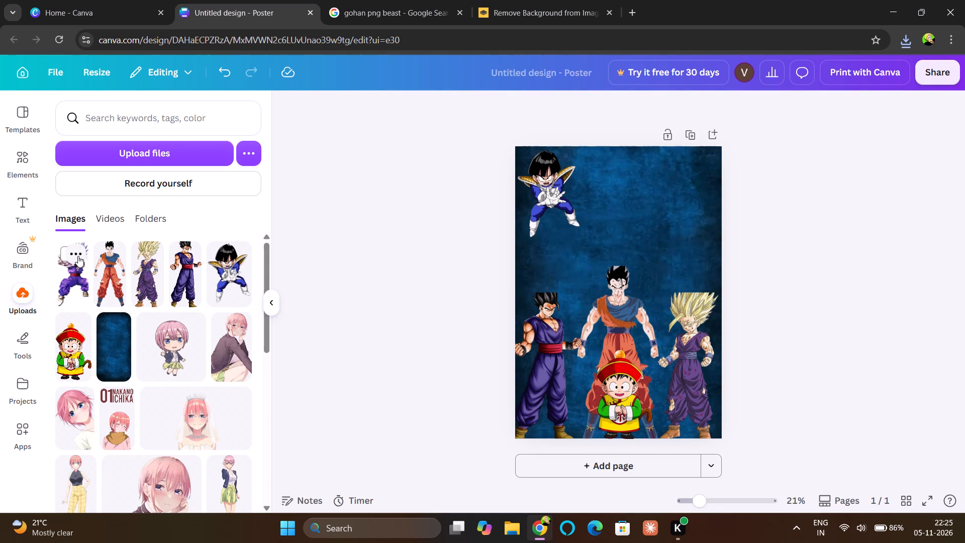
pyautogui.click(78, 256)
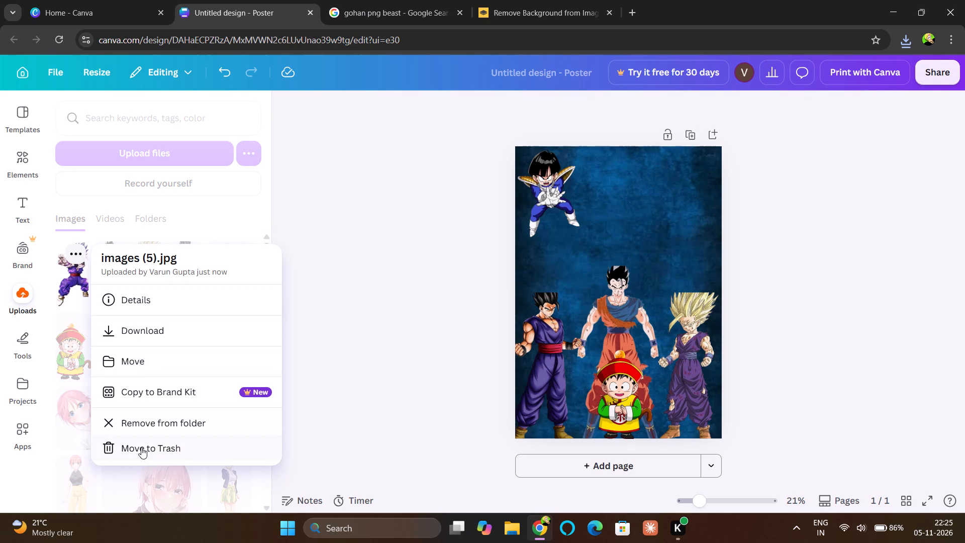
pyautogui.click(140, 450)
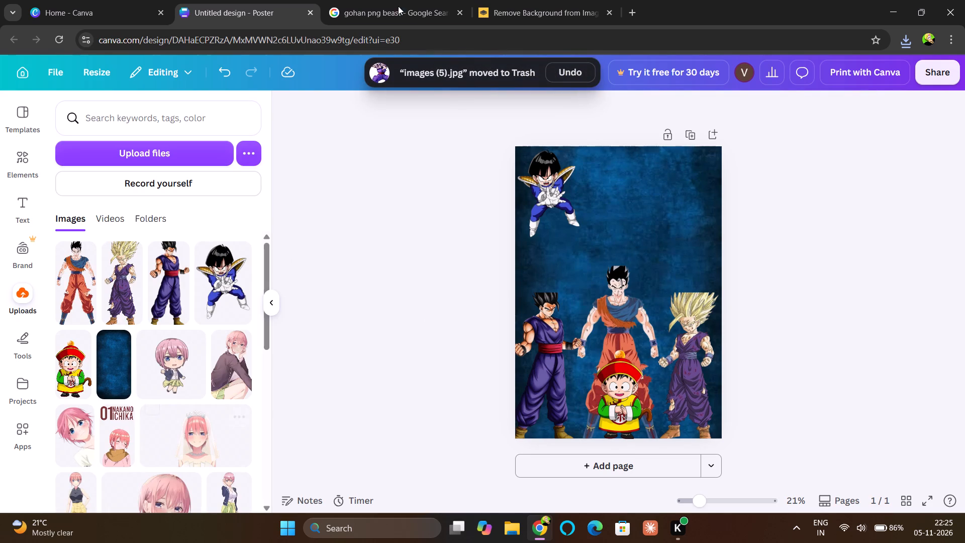
# Switch to remove.bg and upload the Beast Gohan file images (5) from Downloads for background removal.
pyautogui.click(513, 2)
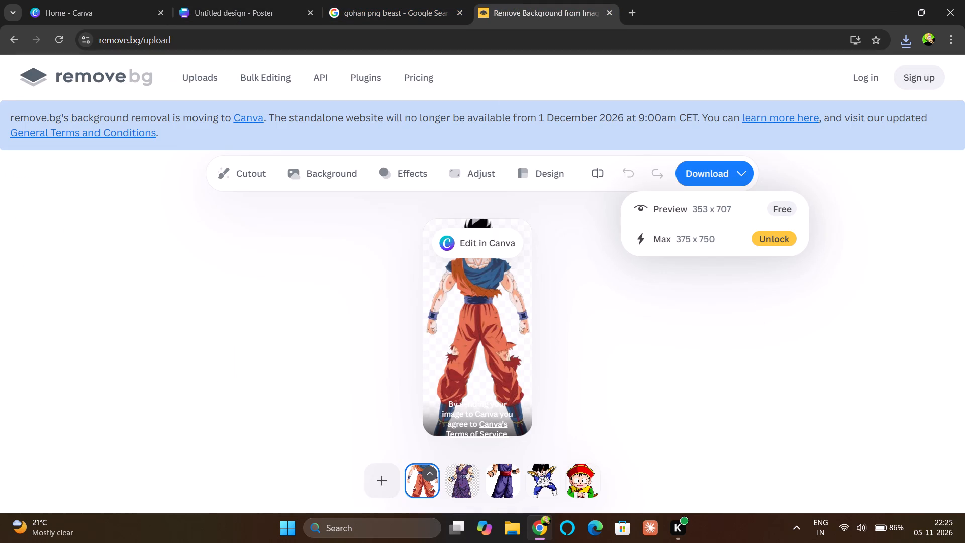
pyautogui.click(377, 477)
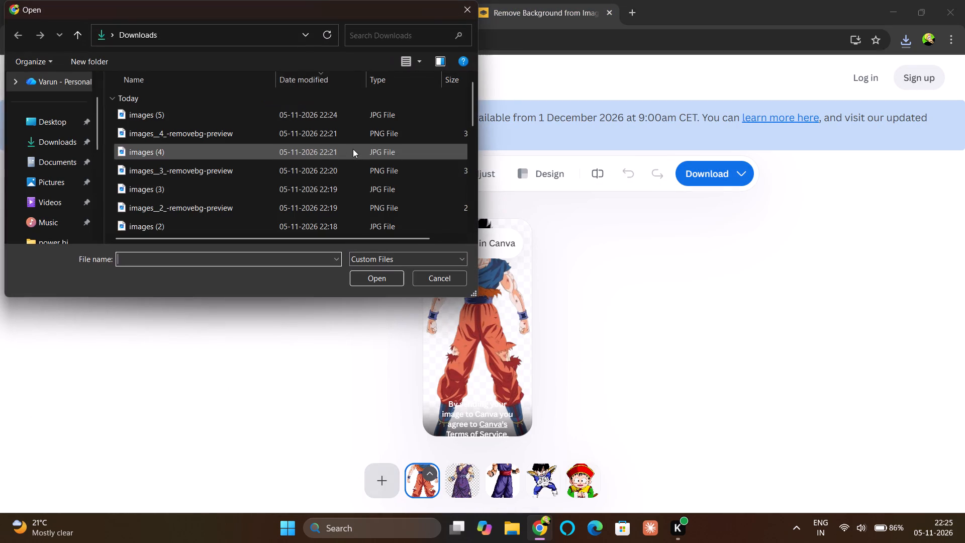
pyautogui.click(317, 115)
pyautogui.click(372, 278)
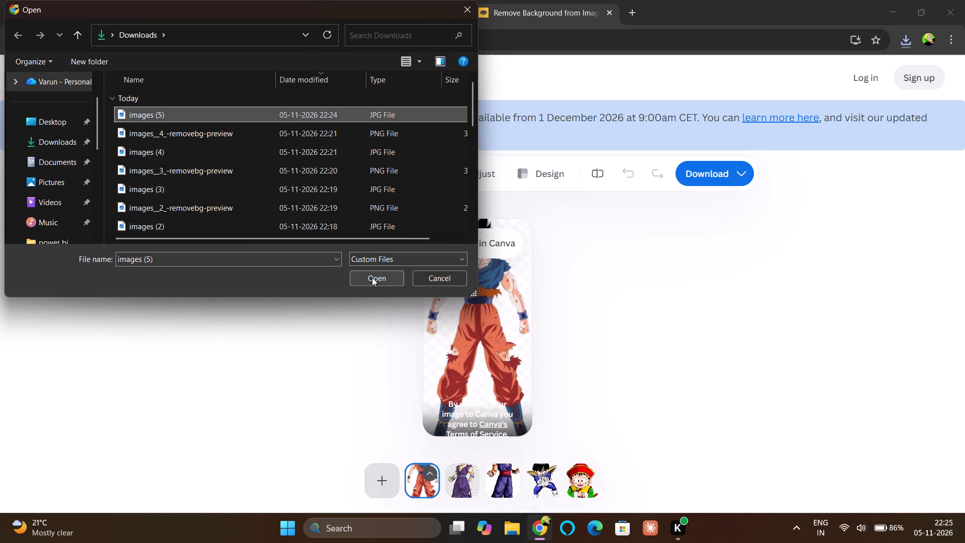
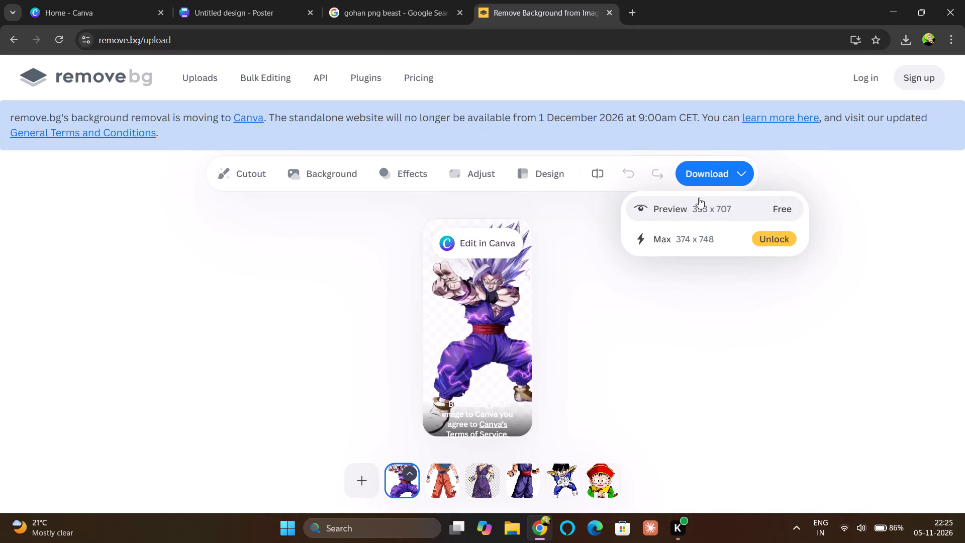
# Download the free preview-size cutout of Beast Gohan from remove.bg.
pyautogui.click(699, 198)
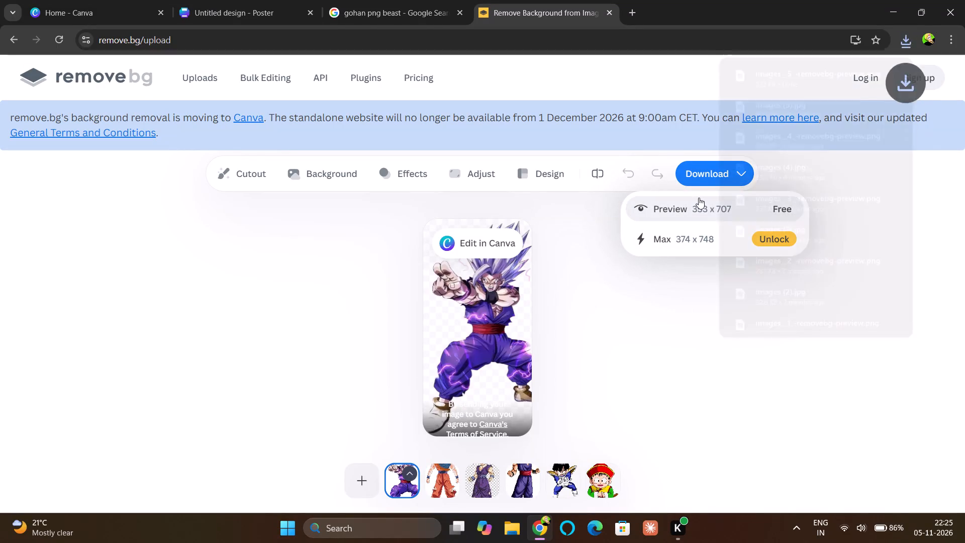
# Switch to the Canva poster and upload images__5_-removebg-preview from Downloads.
pyautogui.click(222, 2)
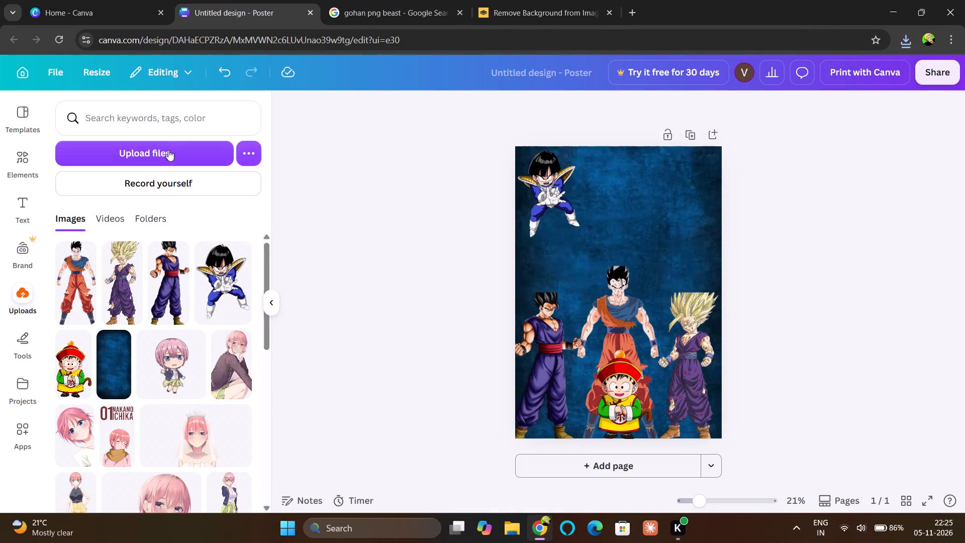
pyautogui.click(166, 153)
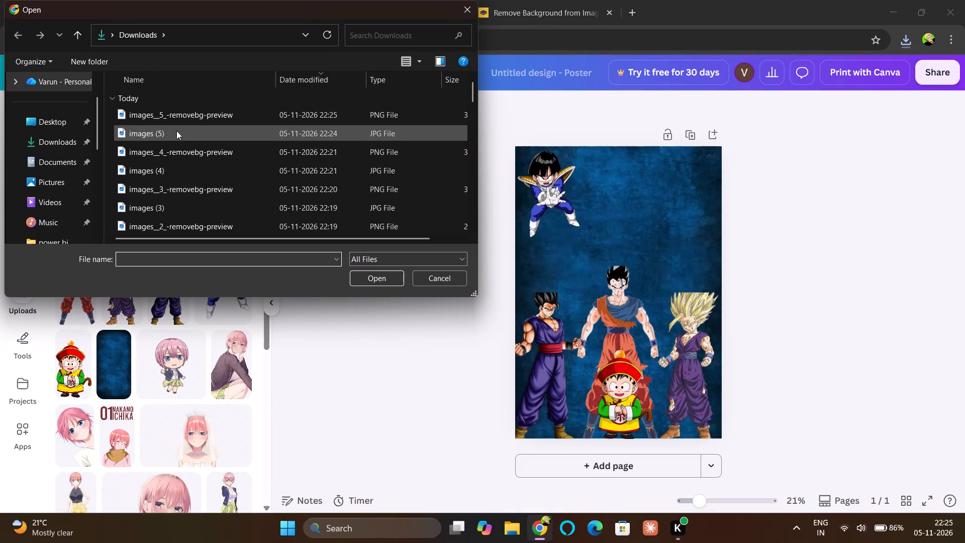
pyautogui.click(182, 115)
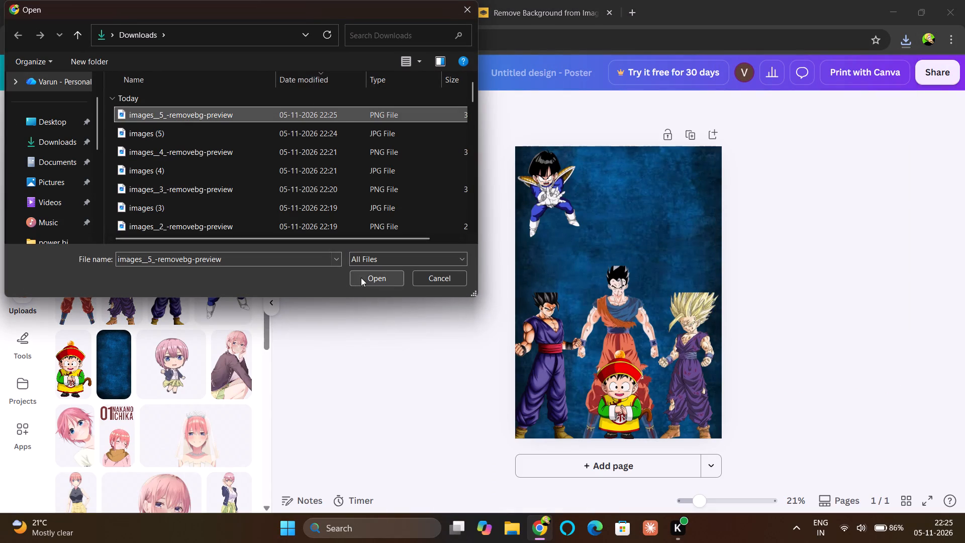
pyautogui.click(361, 278)
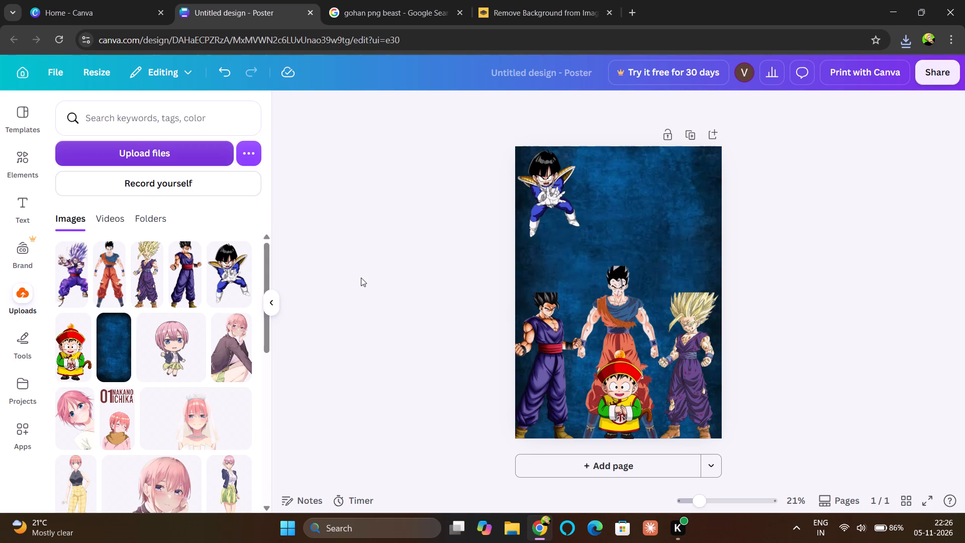
# Place the Beast Gohan cutout on the poster, scale it down and position it at the top centre above the orange-gi Gohan.
pyautogui.click(69, 283)
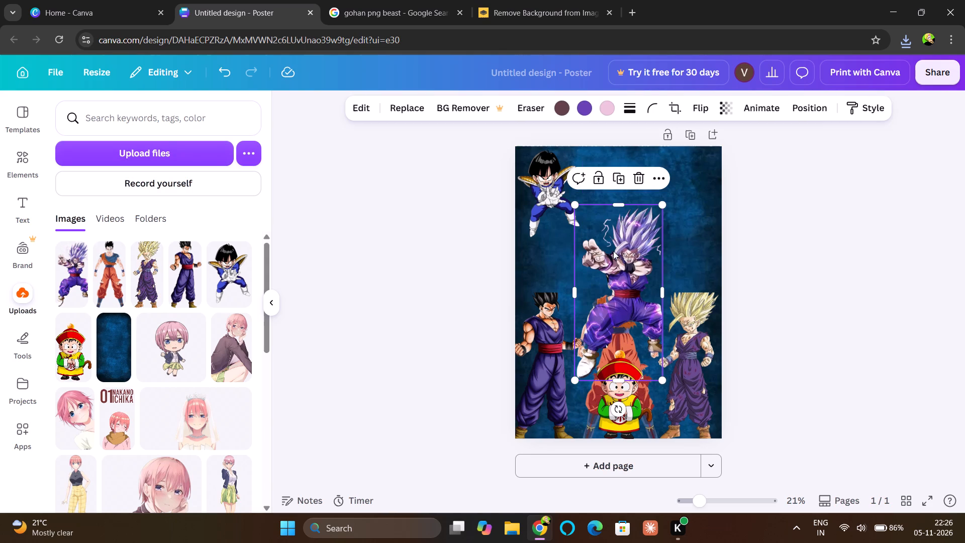
pyautogui.click(613, 251)
pyautogui.click(651, 217)
pyautogui.moveTo(664, 382); pyautogui.dragTo(650, 351)
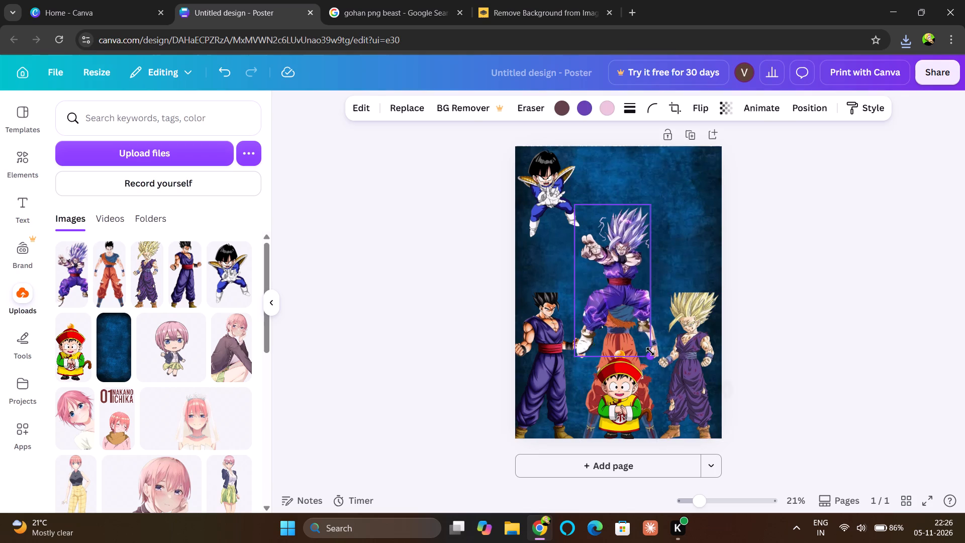
pyautogui.moveTo(650, 351); pyautogui.dragTo(642, 328)
pyautogui.moveTo(608, 249); pyautogui.dragTo(616, 184)
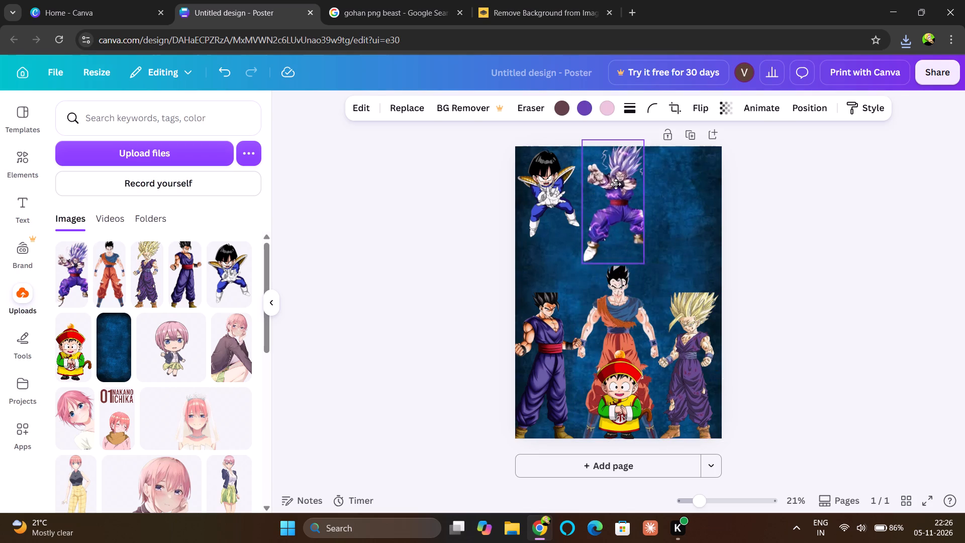
pyautogui.moveTo(616, 184); pyautogui.dragTo(616, 193)
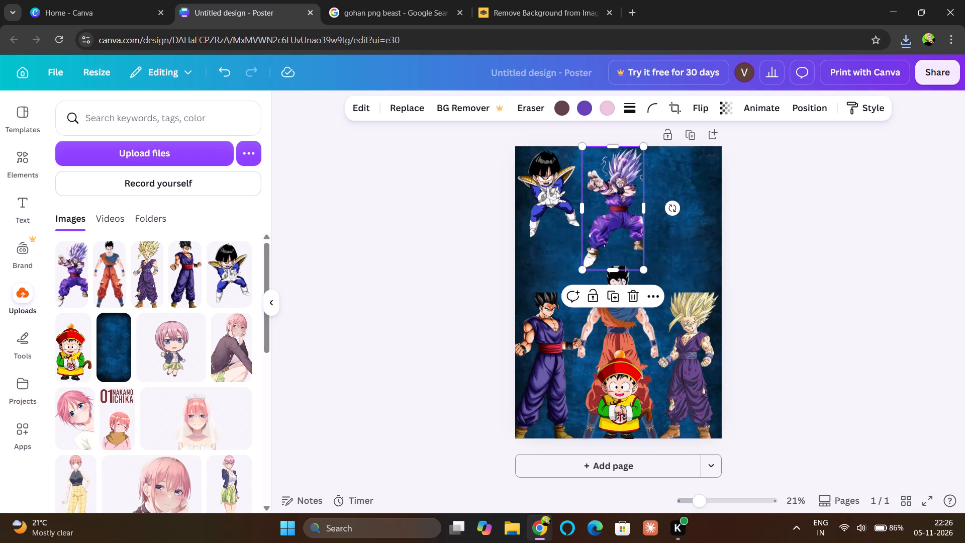
# Scale down the kid Gohan in blue battle armour, keeping it in the poster's top-left corner.
pyautogui.click(555, 192)
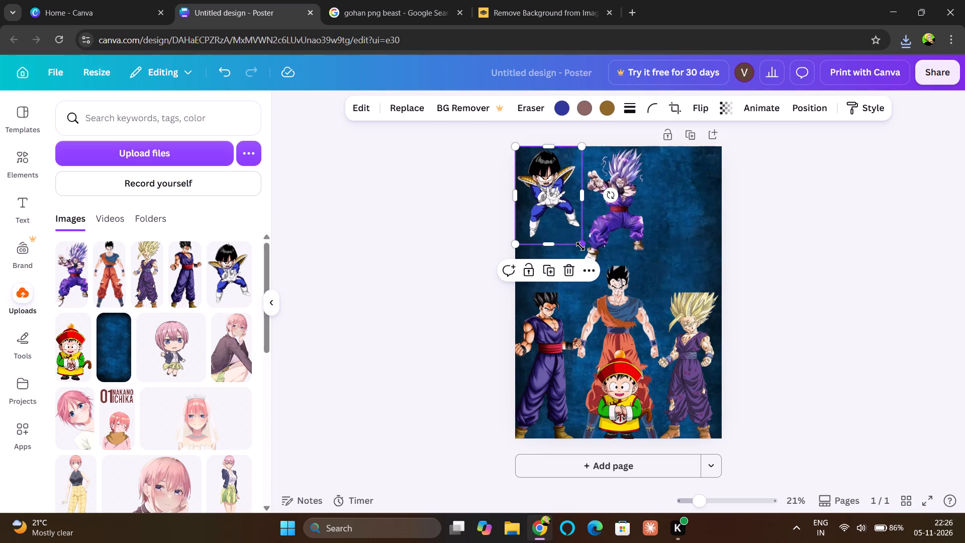
pyautogui.moveTo(581, 245); pyautogui.dragTo(567, 224)
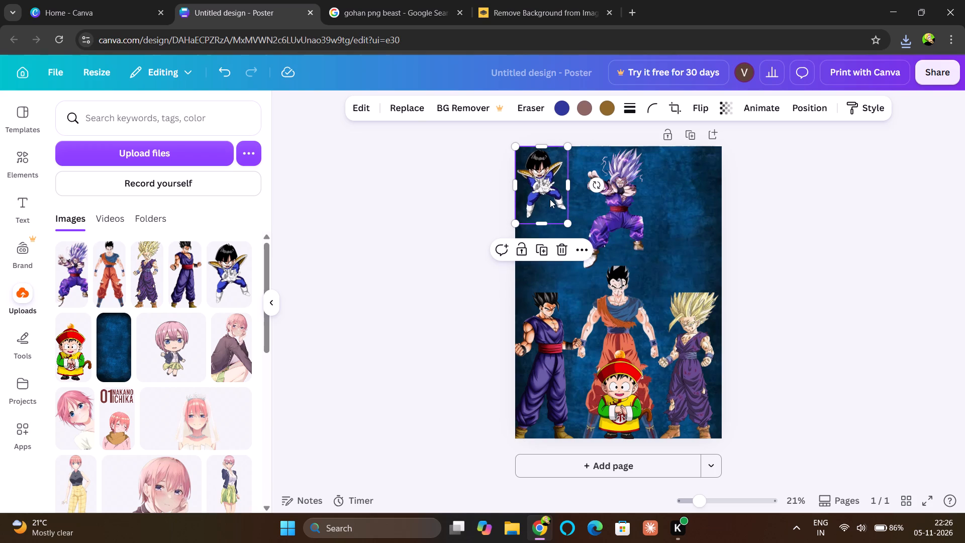
pyautogui.click(542, 190)
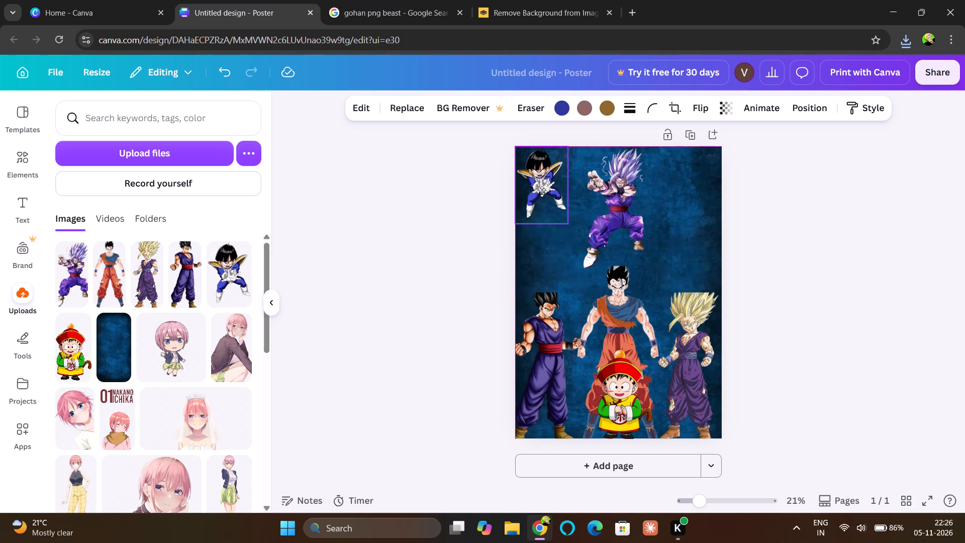
pyautogui.click(775, 232)
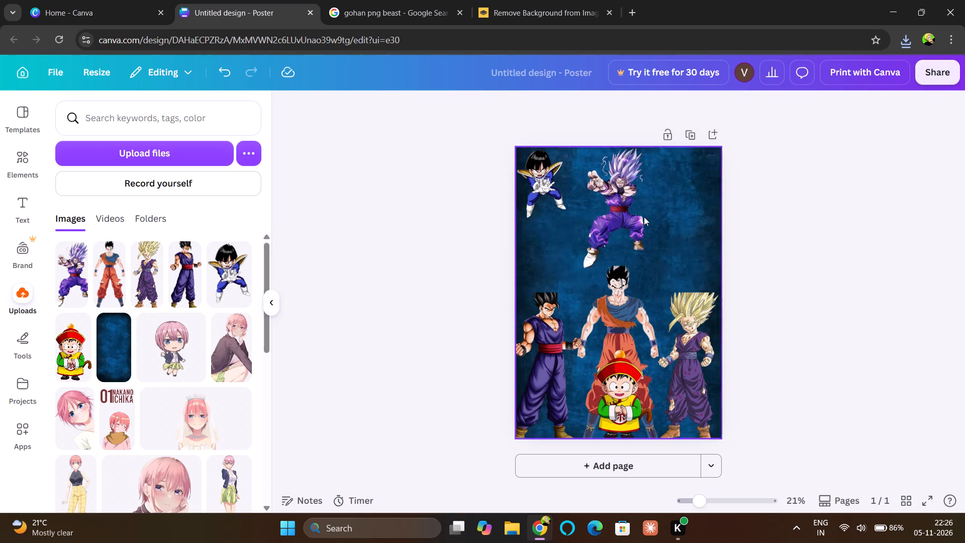
pyautogui.click(629, 214)
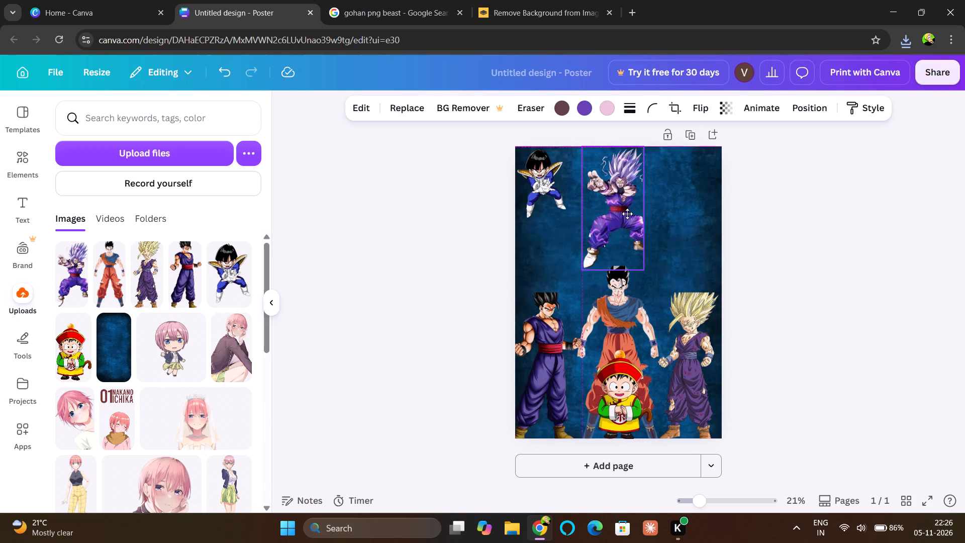
pyautogui.click(784, 257)
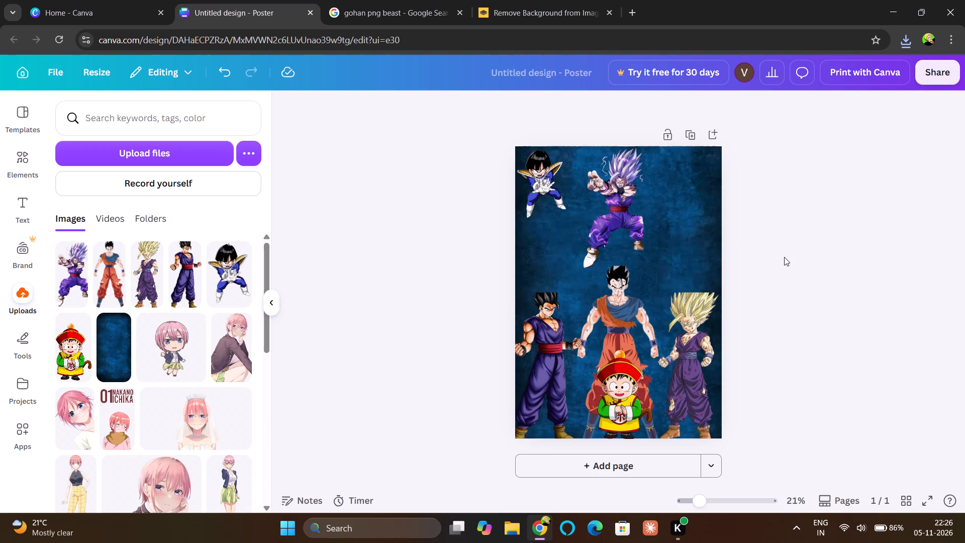
# Switch to the Google image results for gohan png beast and look through them for another Gohan version.
pyautogui.click(401, 3)
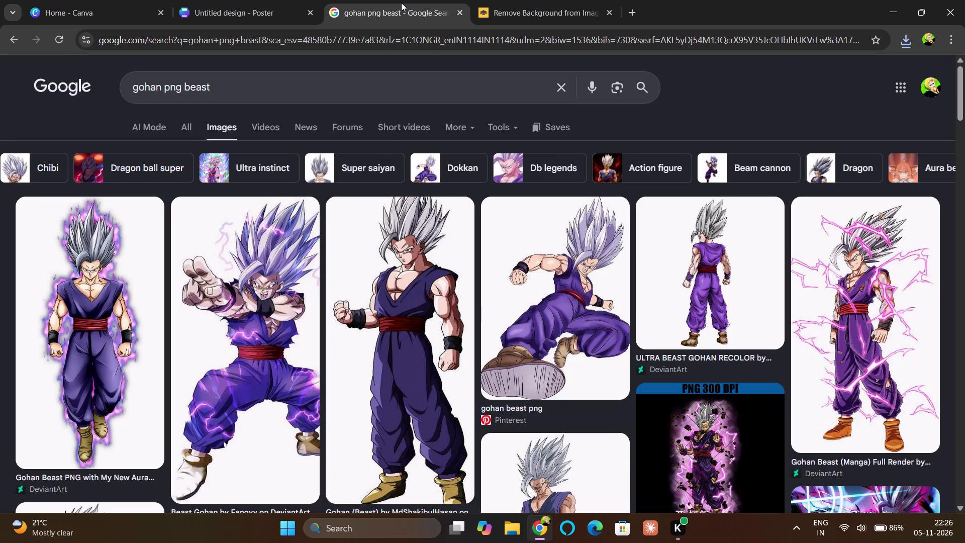
pyautogui.scroll(-2, 563, 288)
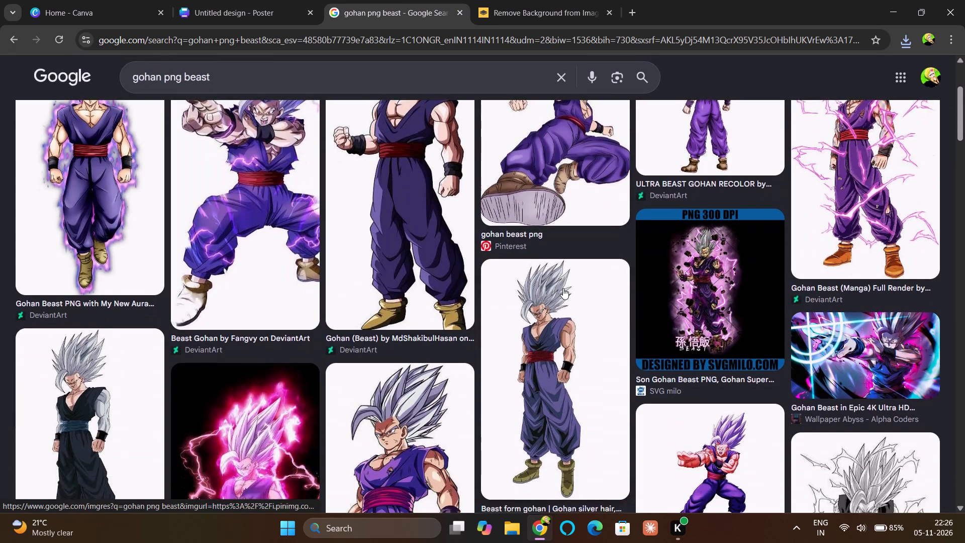
pyautogui.scroll(-5, 563, 288)
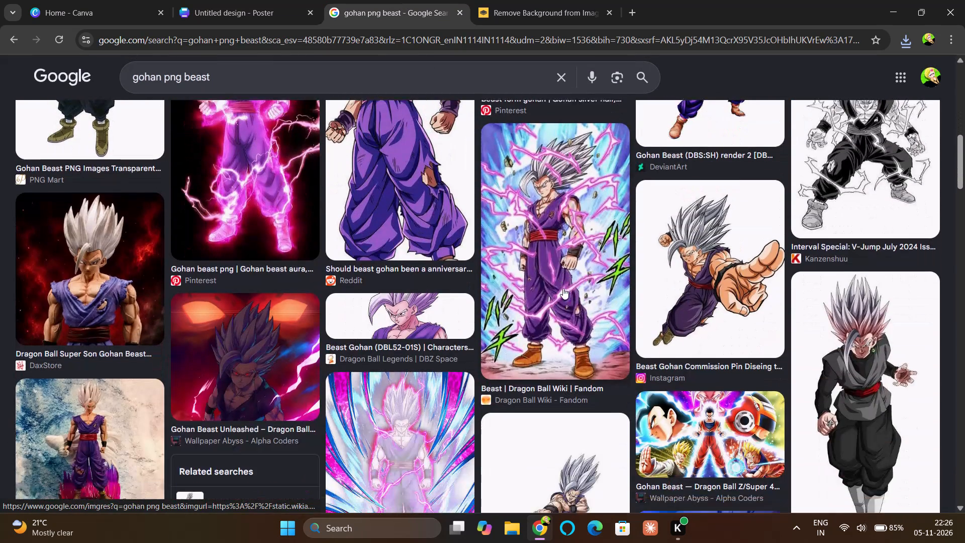
pyautogui.scroll(-4, 563, 288)
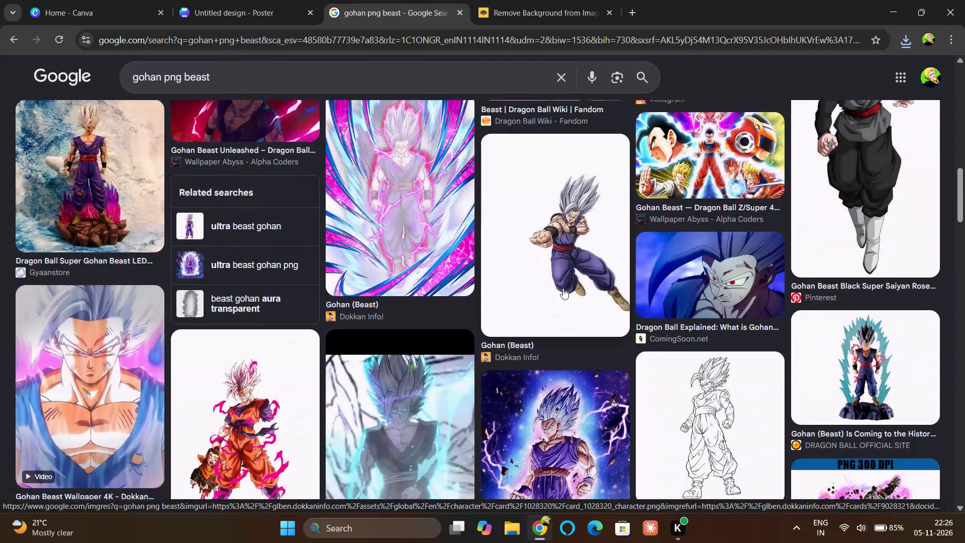
pyautogui.scroll(-5, 563, 288)
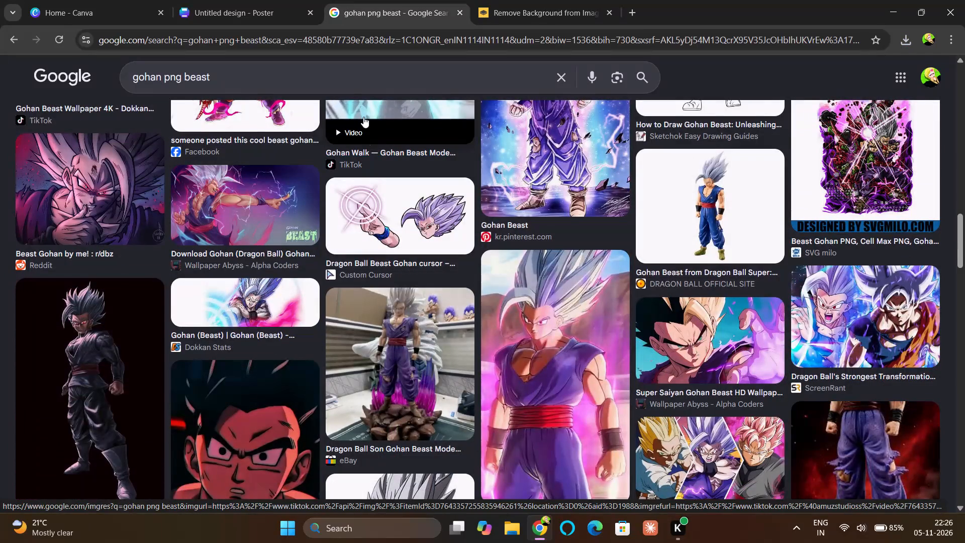
# Search Google Images for "gohan png".
pyautogui.click(336, 83)
pyautogui.press('BackSpace')
pyautogui.press('BackSpace')
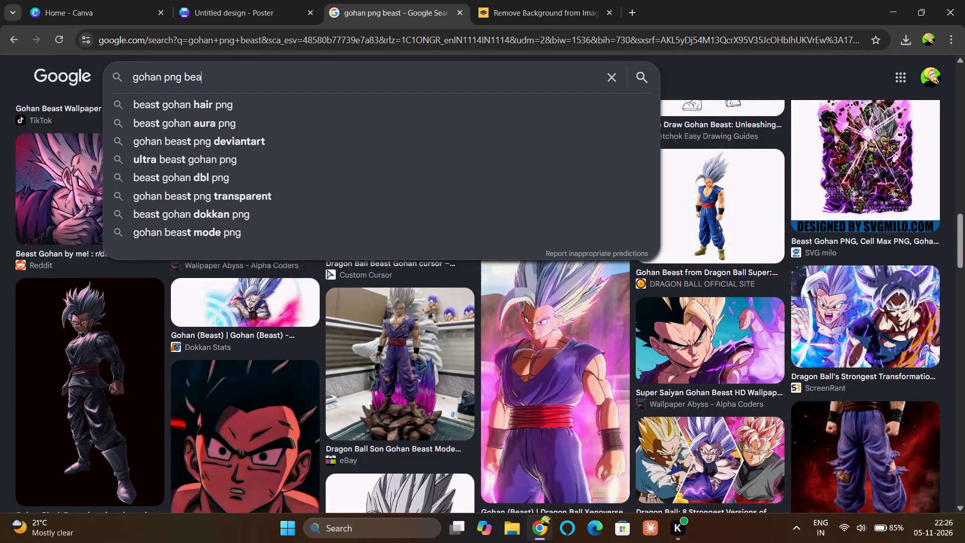
pyautogui.press('BackSpace')
pyautogui.press('BackSpace')
pyautogui.press('BackSpace')
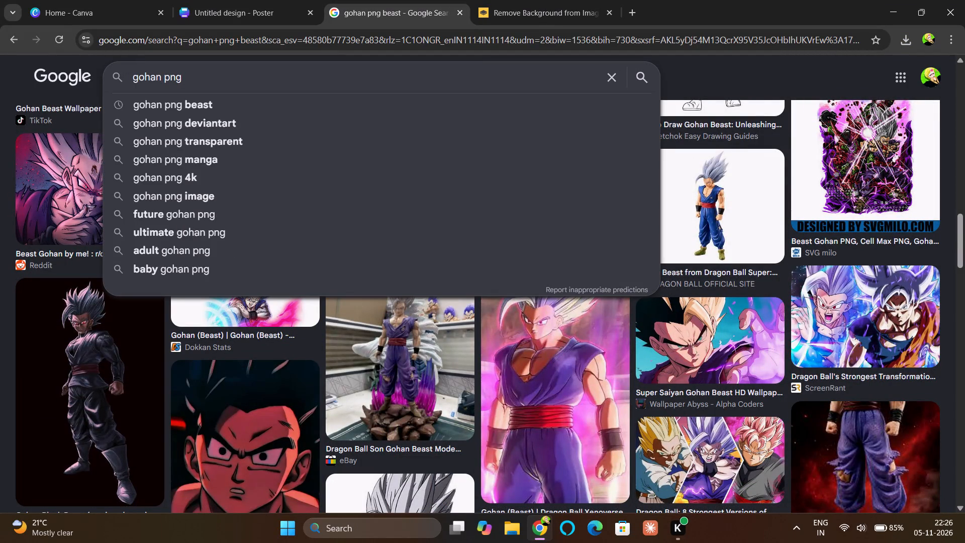
pyautogui.press('Return')
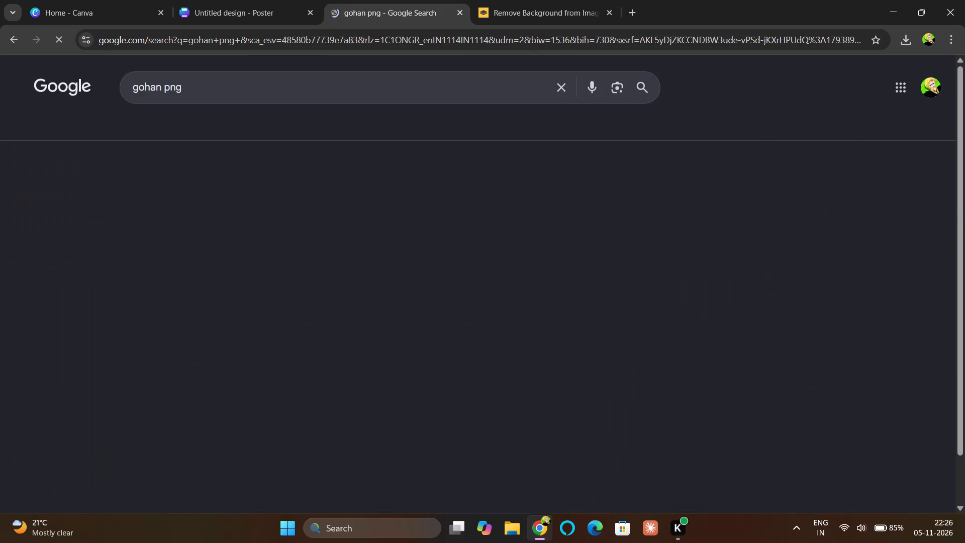
# Look through the Gohan image results for a version to add, comparing them with the characters already on the Canva poster.
pyautogui.hscroll(1, 413, 265)
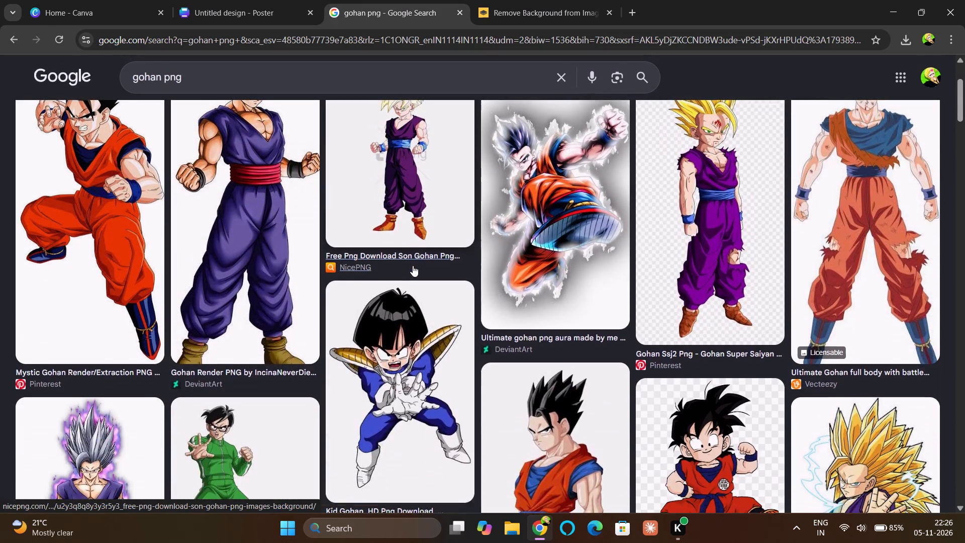
pyautogui.hscroll(1, 413, 265)
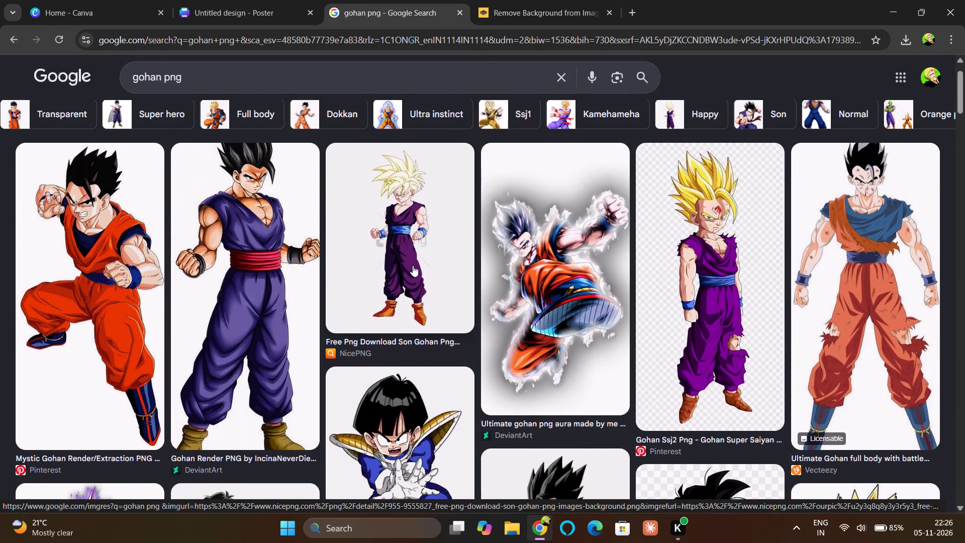
pyautogui.hscroll(1, 413, 265)
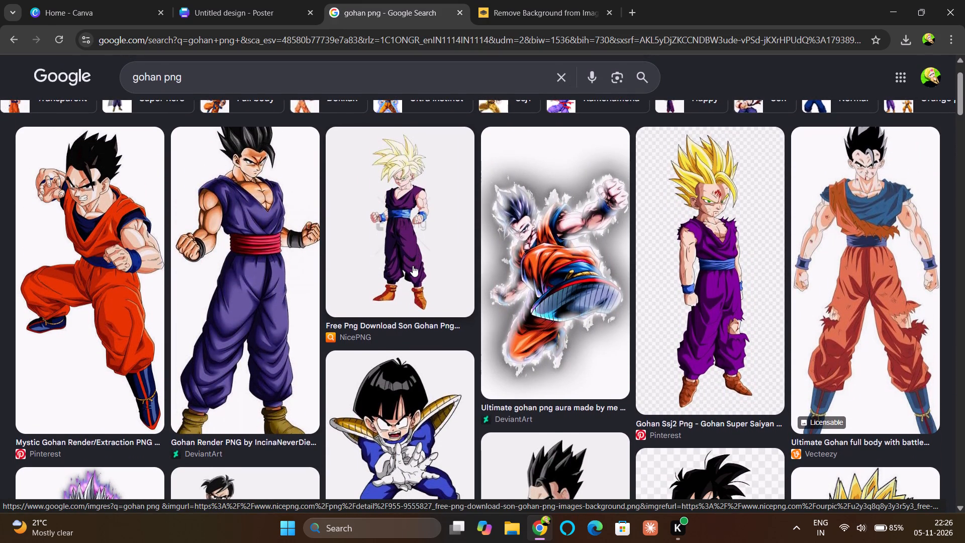
pyautogui.scroll(-7, 413, 265)
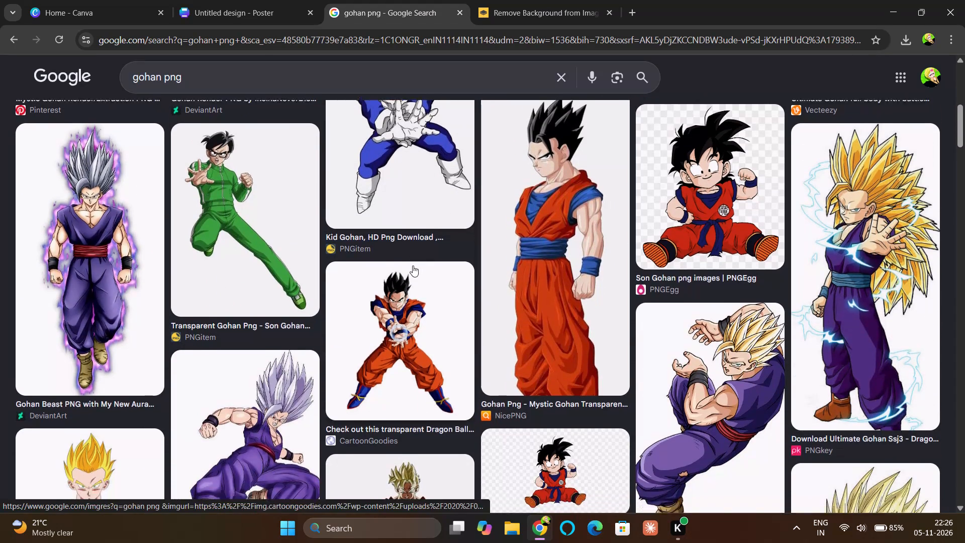
pyautogui.scroll(-1, 413, 265)
pyautogui.scroll(1, 413, 265)
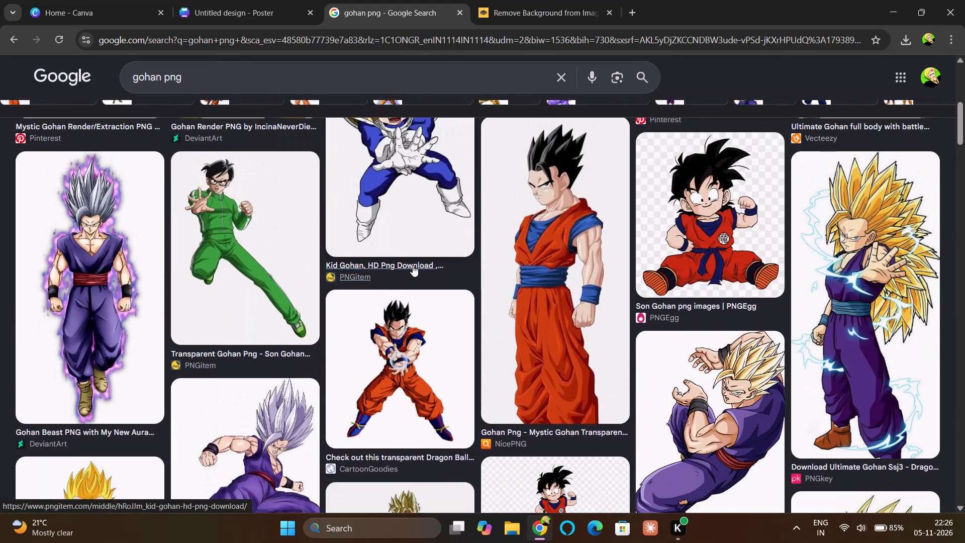
pyautogui.scroll(1, 413, 265)
pyautogui.click(236, 0)
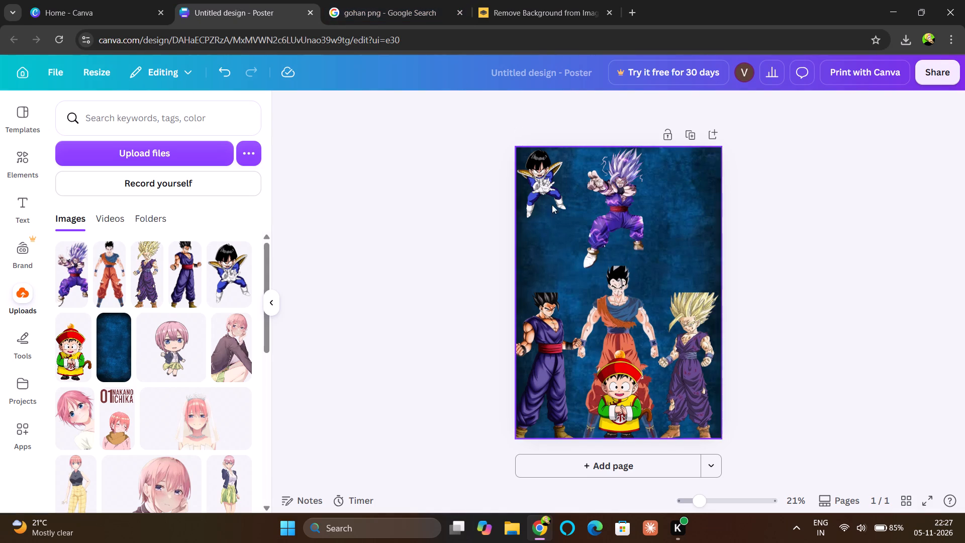
pyautogui.click(404, 0)
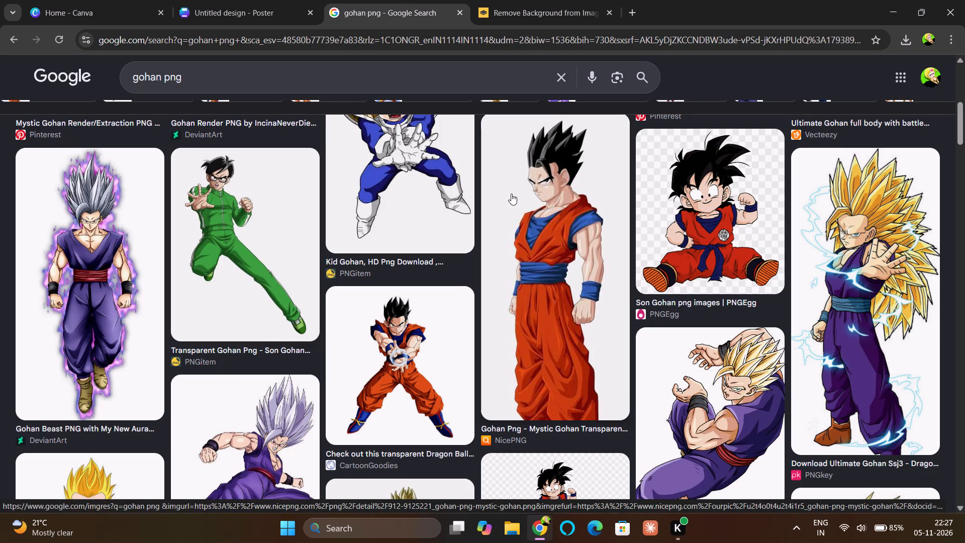
pyautogui.scroll(-5, 562, 466)
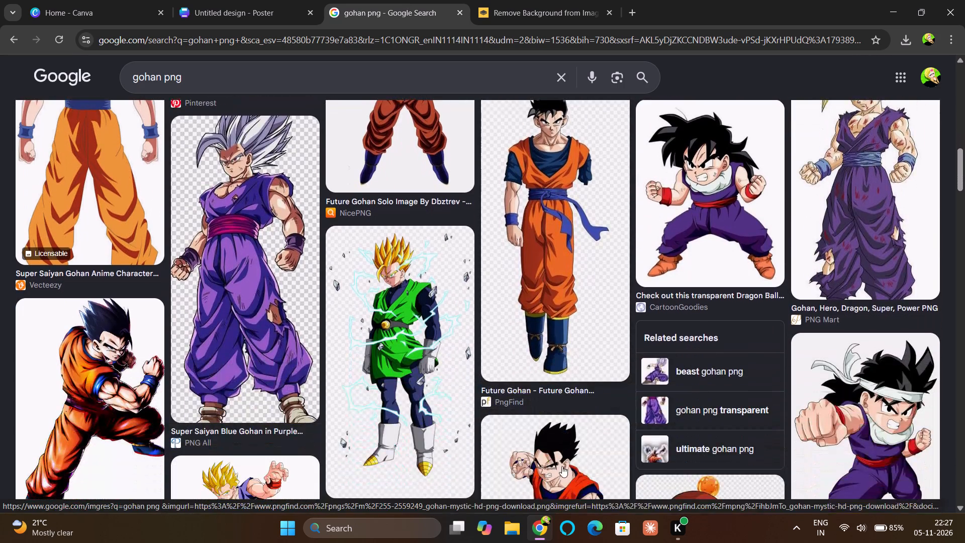
pyautogui.scroll(4, 562, 466)
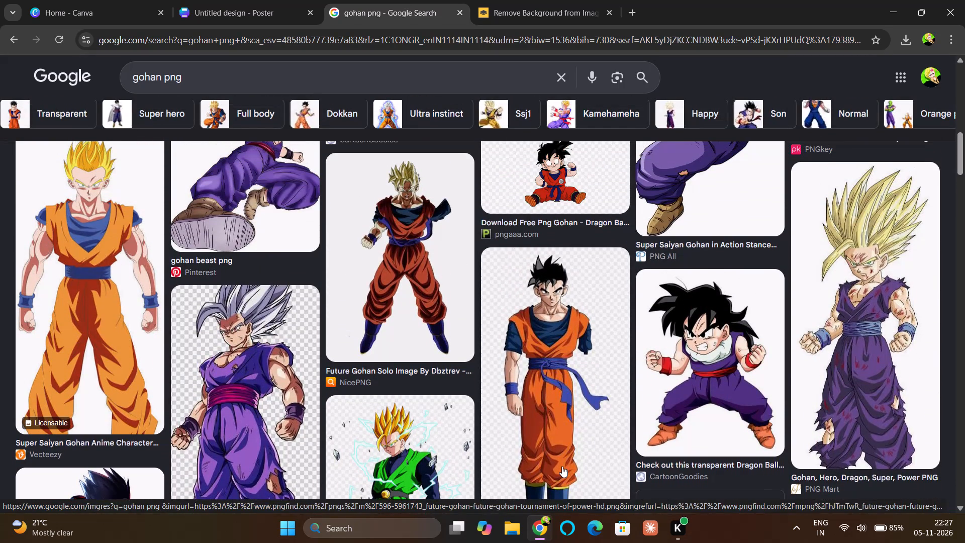
# Delete the battle-worn orange-gi Gohan standing behind the red-hatted kid Gohan on the Canva poster.
pyautogui.click(200, 6)
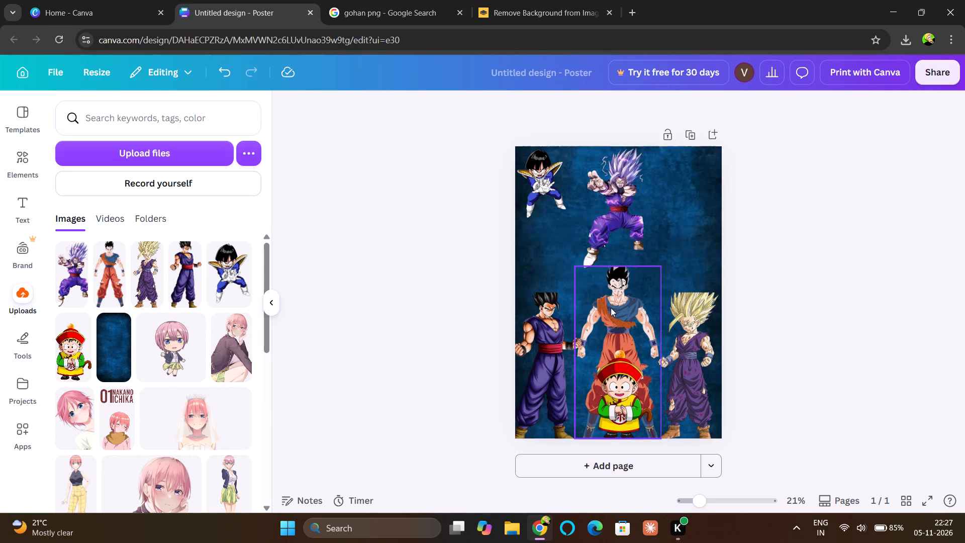
pyautogui.click(612, 308)
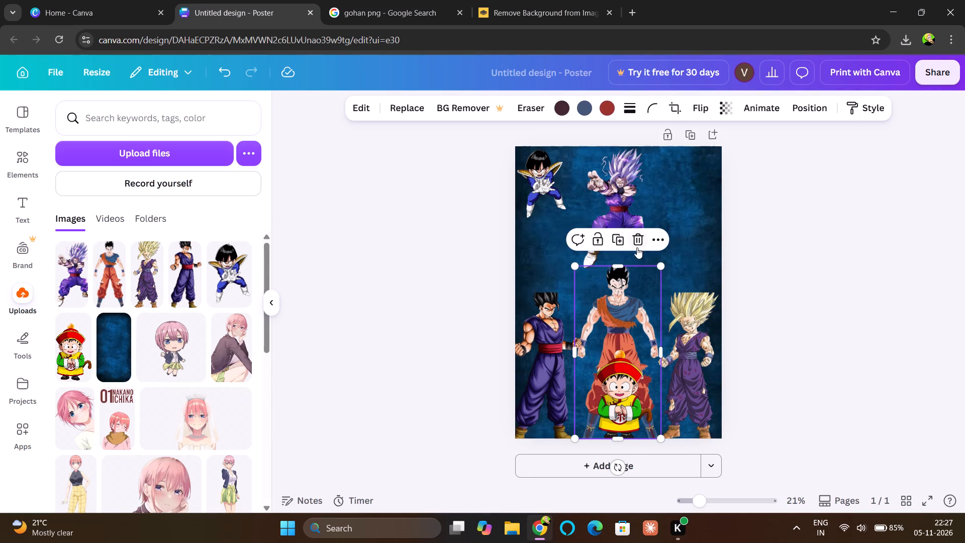
pyautogui.press('Delete')
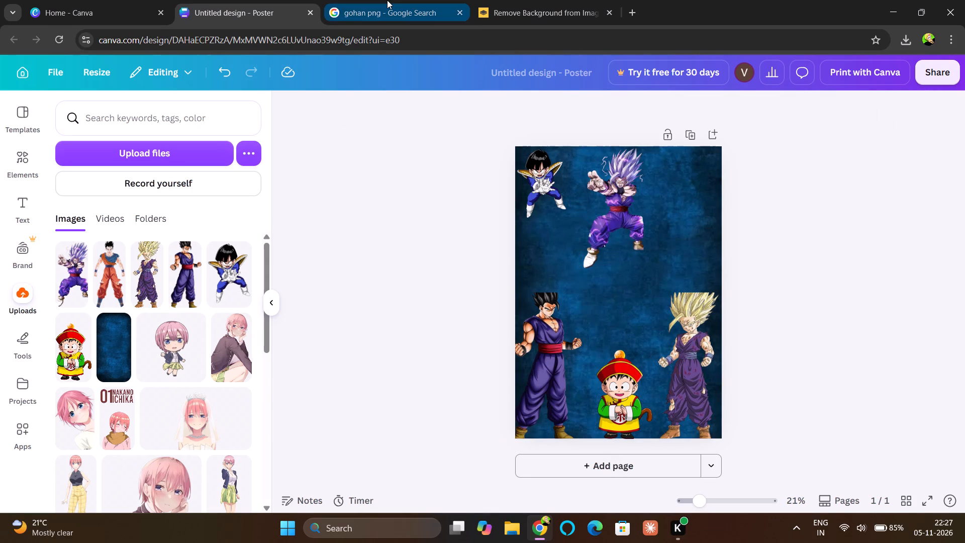
# Save the walking Future Gohan image in the orange gi from the Google results to Downloads as images (6).
pyautogui.click(387, 0)
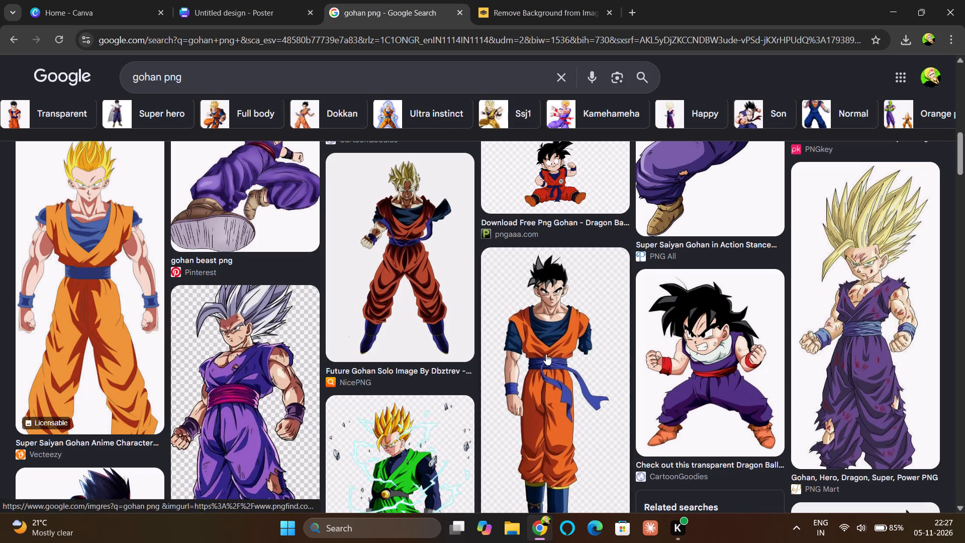
pyautogui.rightClick(546, 354)
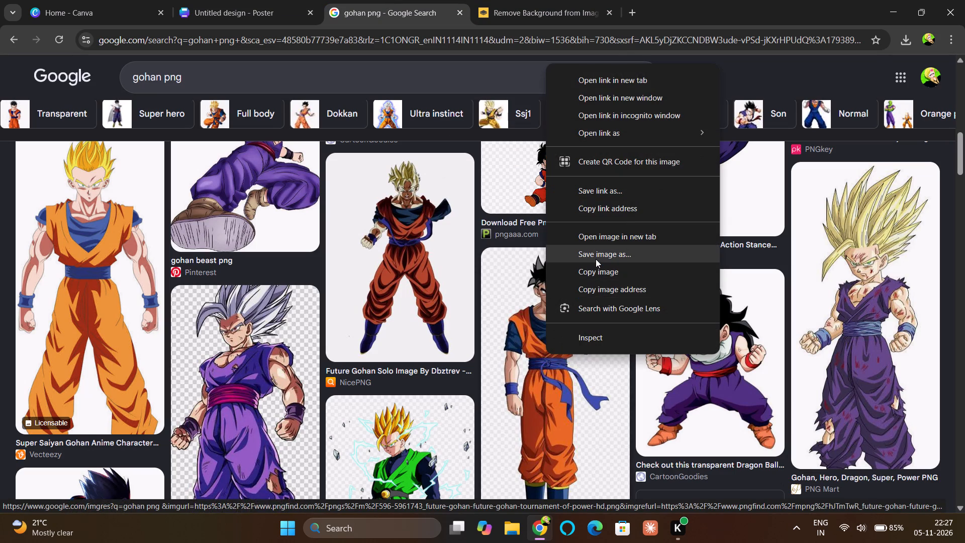
pyautogui.click(596, 259)
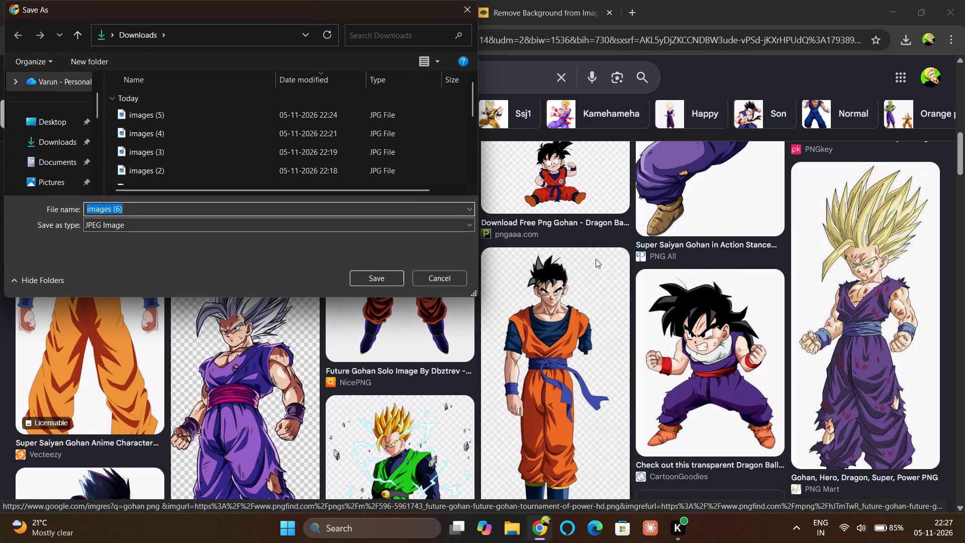
pyautogui.click(363, 280)
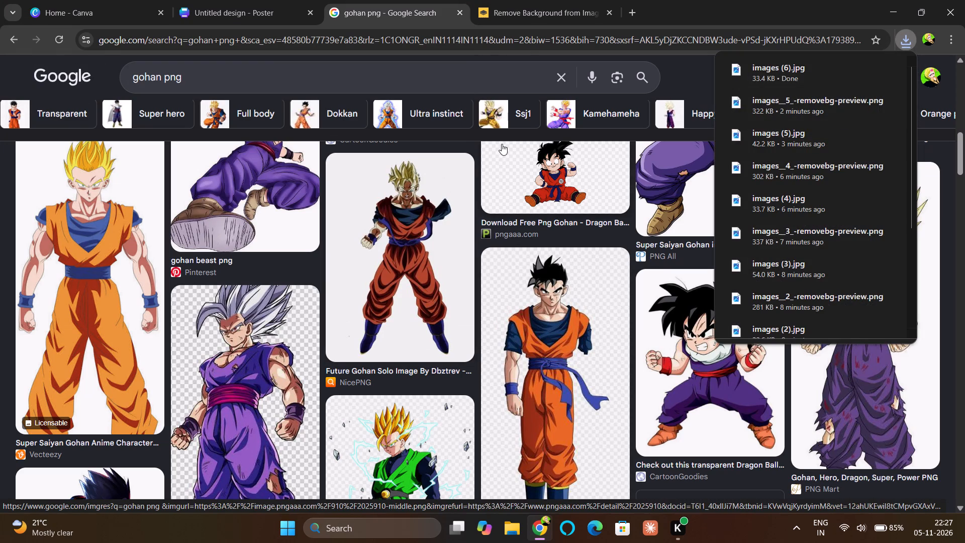
# Remove the background from images (6) in remove.bg and download the free preview cutout.
pyautogui.click(536, 15)
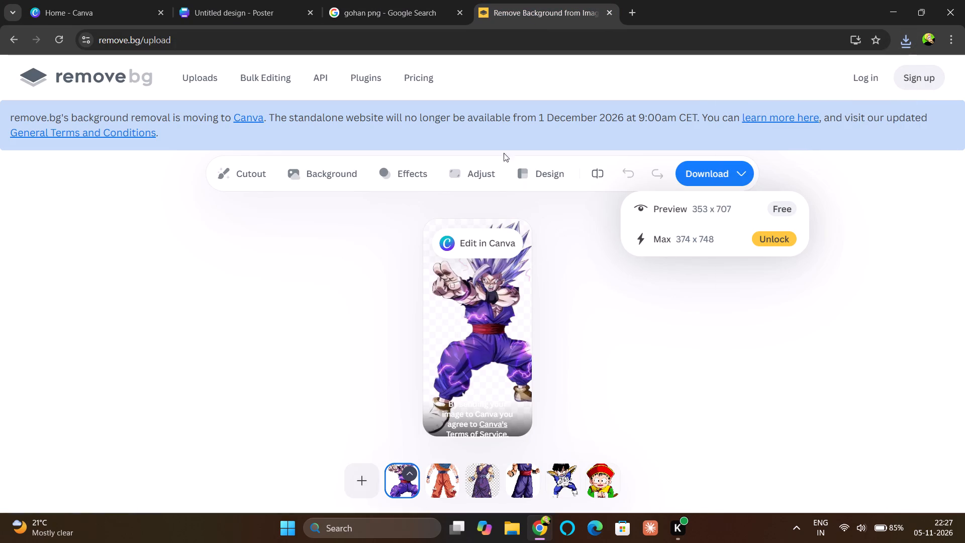
pyautogui.click(363, 479)
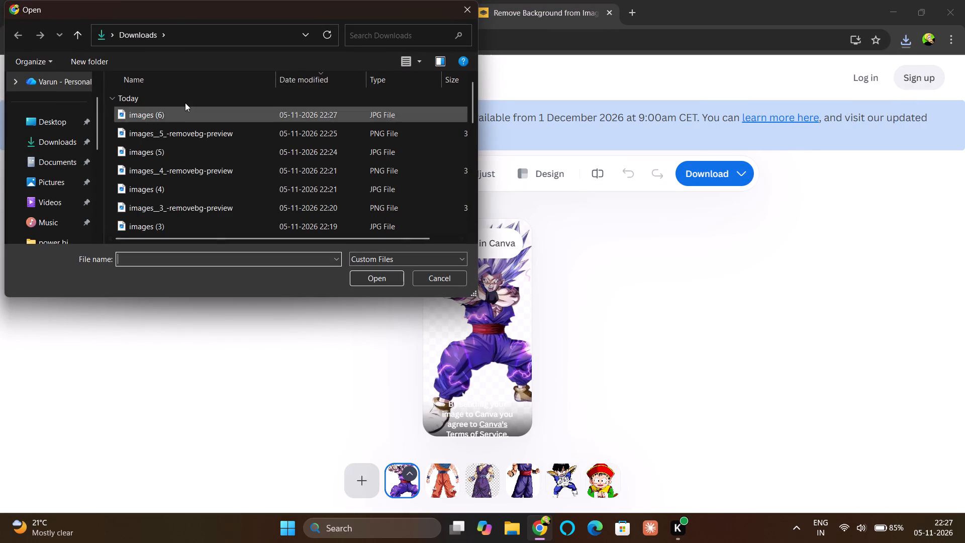
pyautogui.click(177, 114)
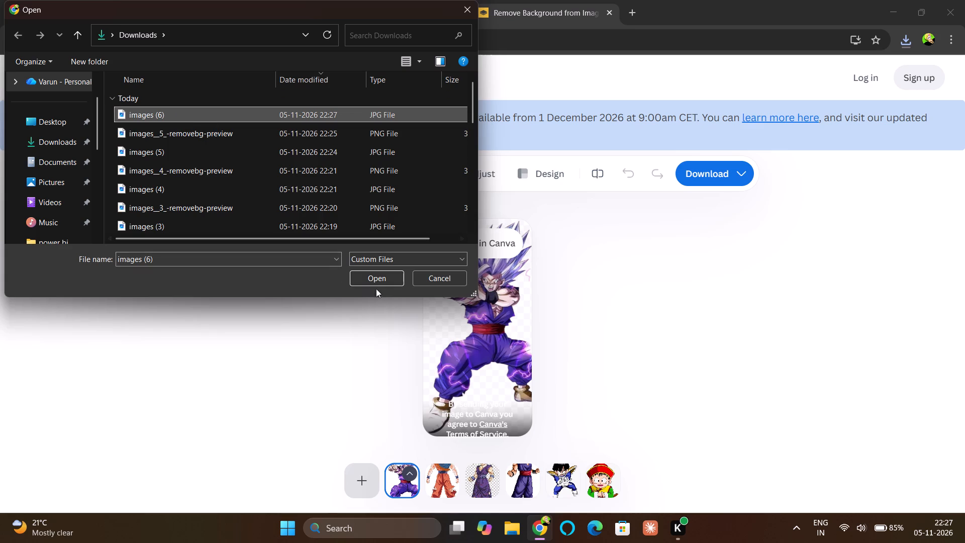
pyautogui.click(377, 282)
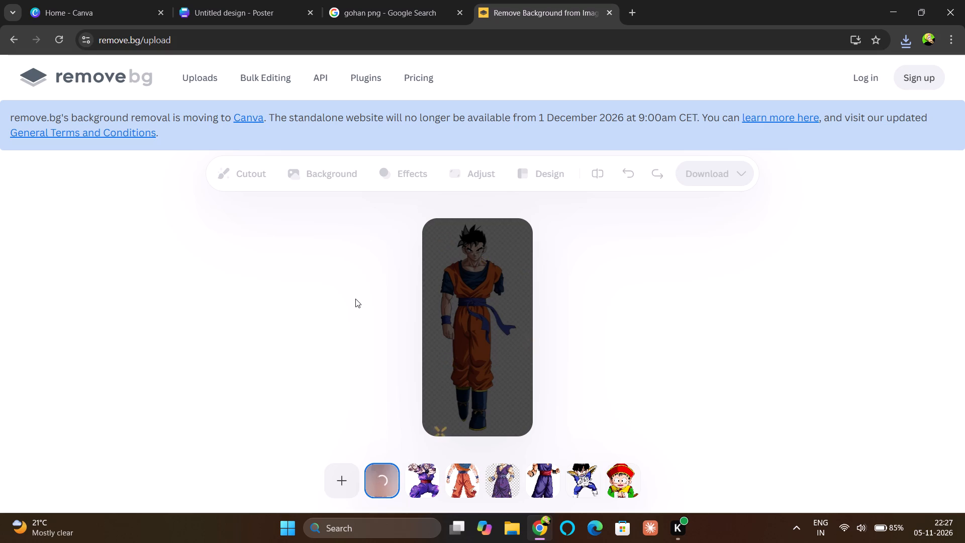
pyautogui.click(382, 4)
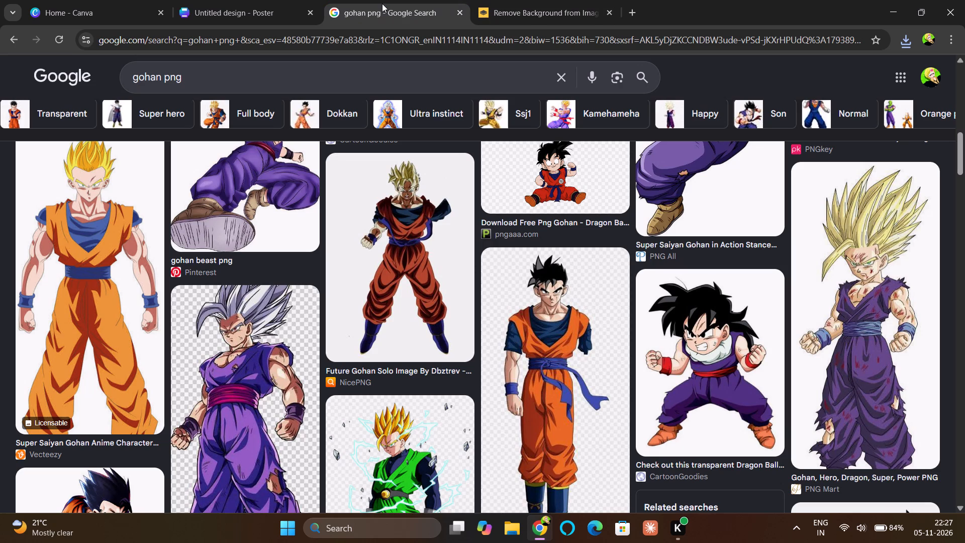
pyautogui.click(518, 4)
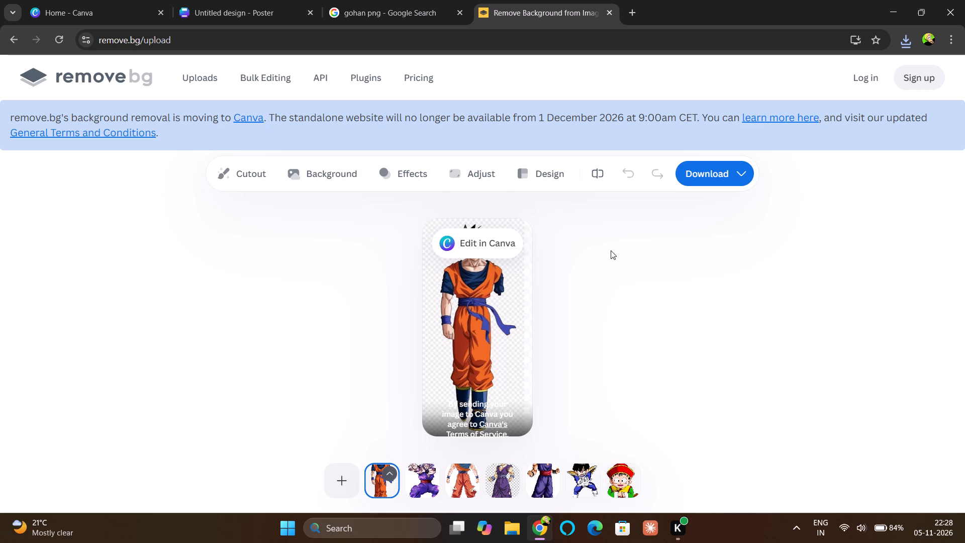
pyautogui.click(704, 177)
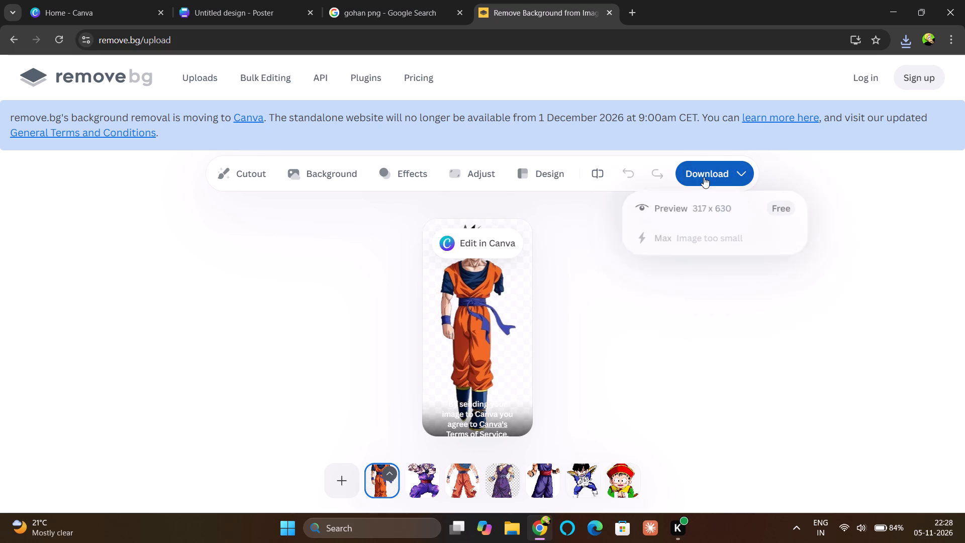
pyautogui.click(679, 211)
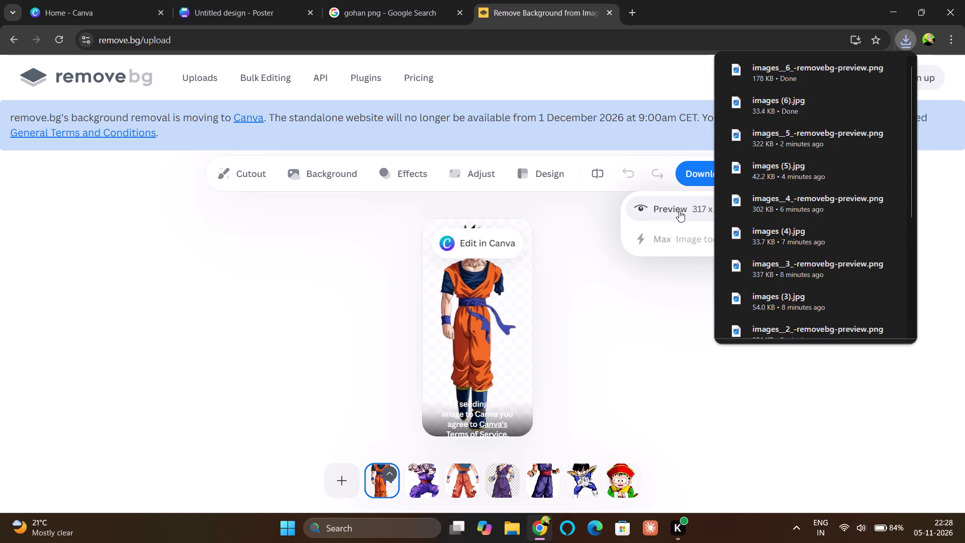
# Upload images__6_-removebg-preview to the Canva design's uploads.
pyautogui.click(338, 0)
pyautogui.click(266, 1)
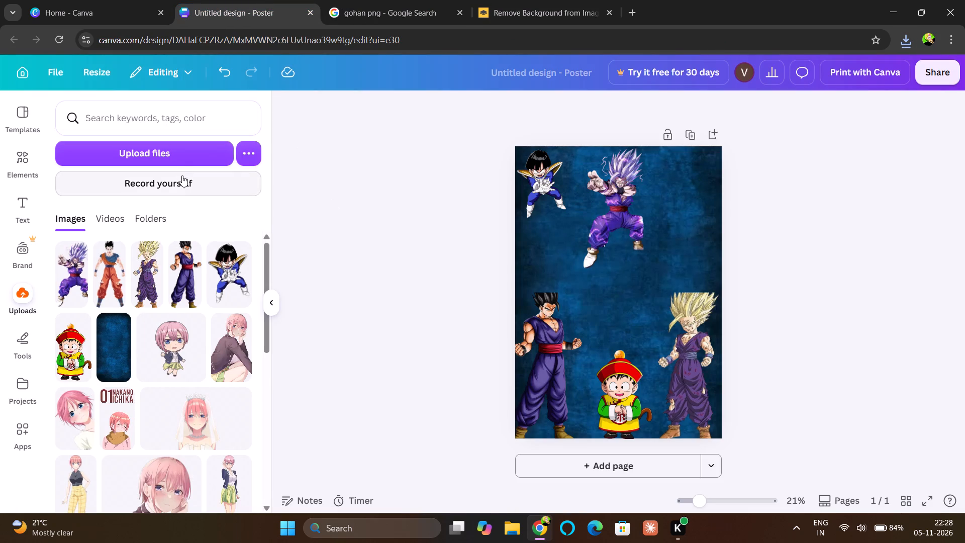
pyautogui.click(180, 154)
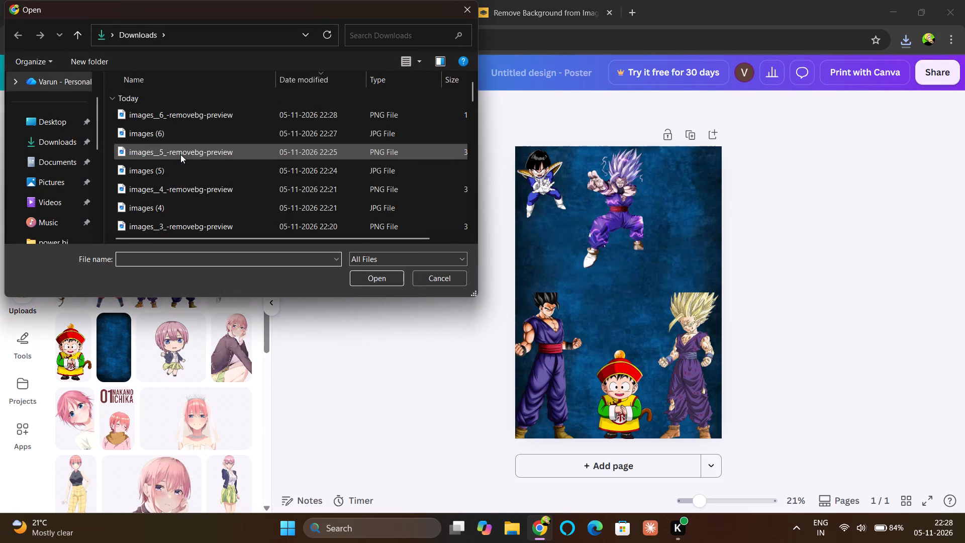
pyautogui.click(216, 116)
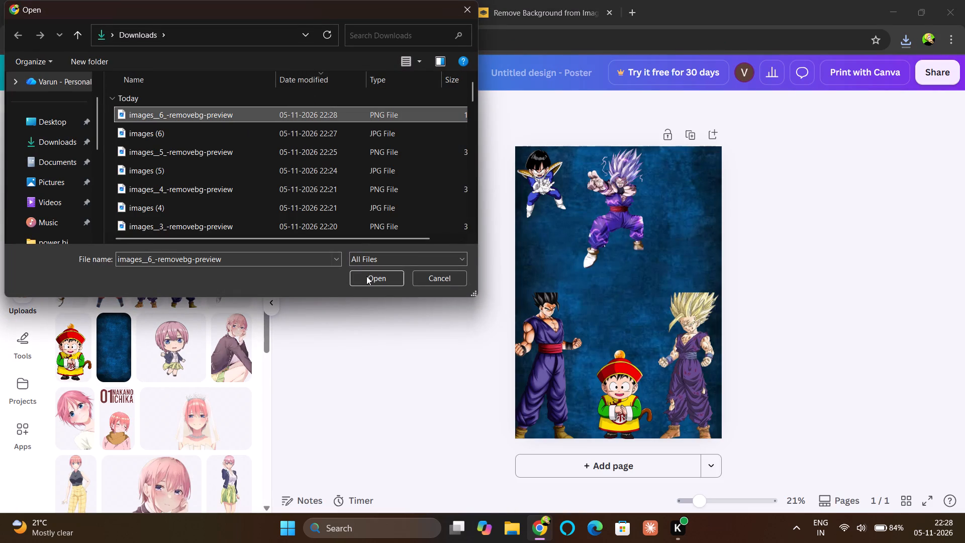
pyautogui.click(366, 278)
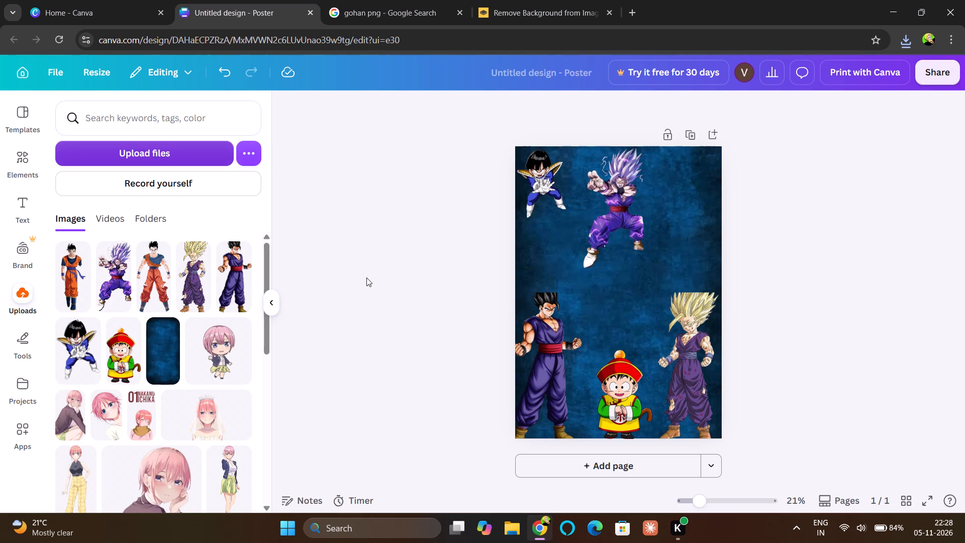
# Add the Future Gohan cutout to the poster's lower part, between the purple-gi Gohan and the red-hatted kid.
pyautogui.click(79, 274)
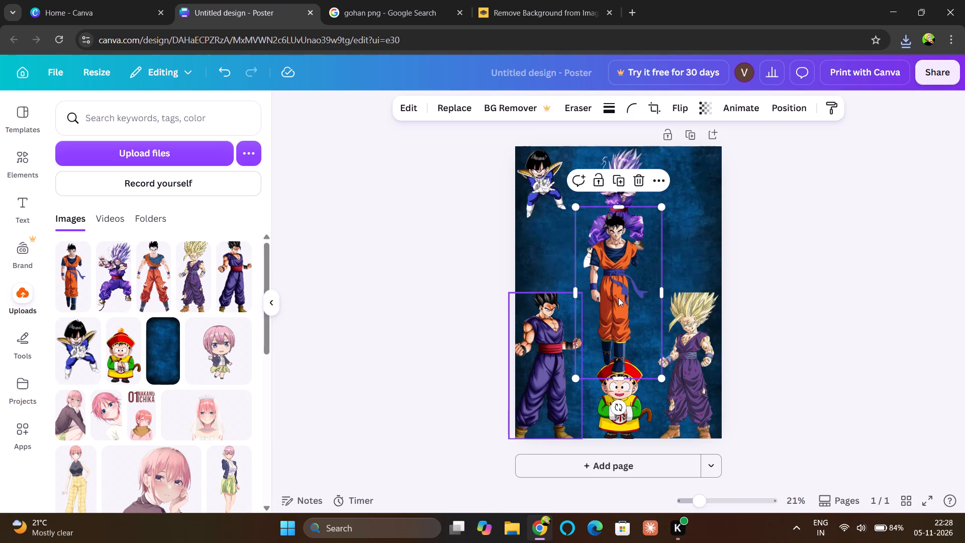
pyautogui.moveTo(624, 293); pyautogui.dragTo(598, 333)
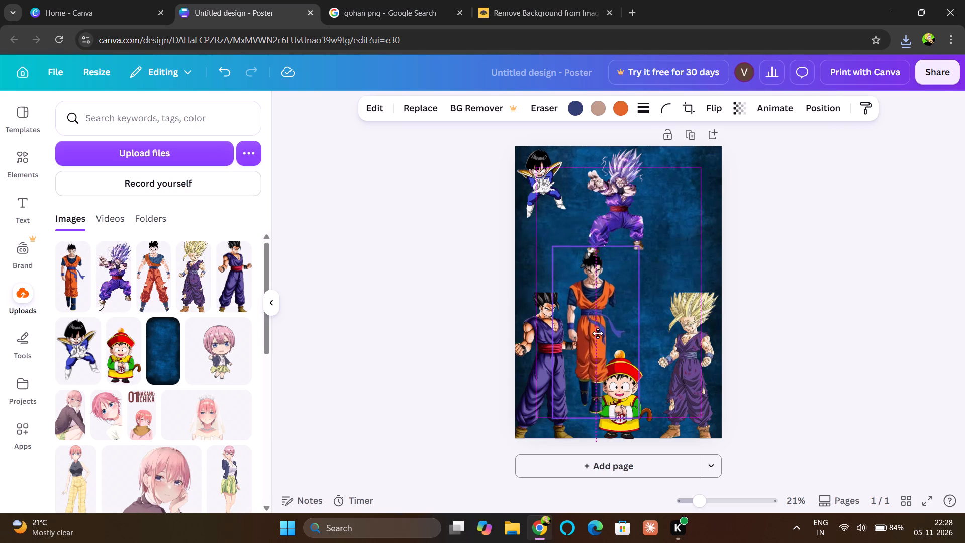
pyautogui.moveTo(598, 333); pyautogui.dragTo(595, 358)
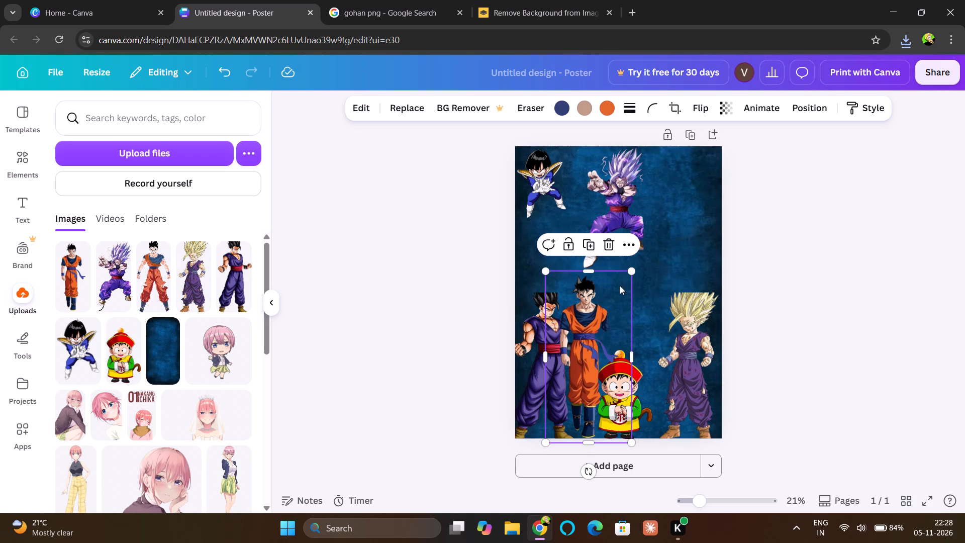
# Send the Future Gohan cutout to the back, bringing it one layer forward so it stands above the blue background.
pyautogui.click(625, 252)
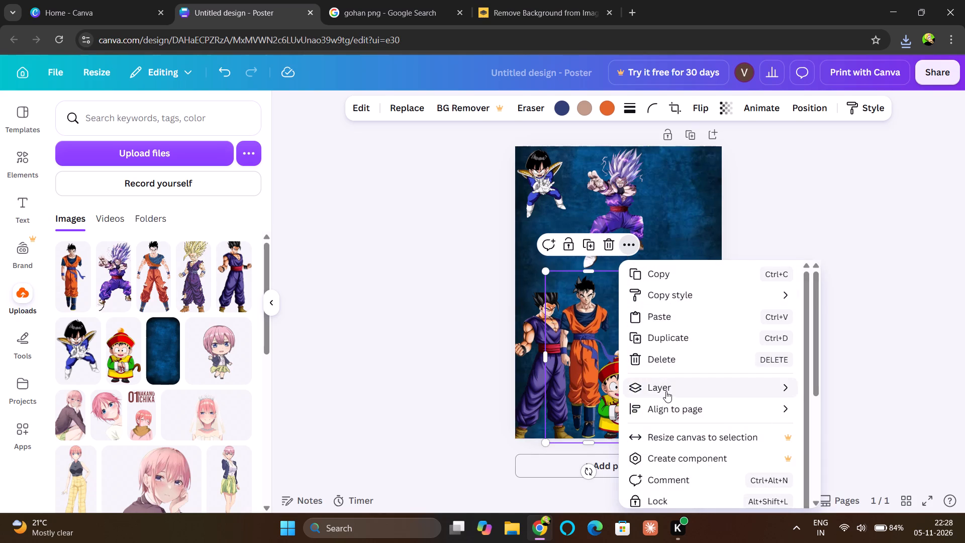
pyautogui.click(668, 390)
pyautogui.click(519, 450)
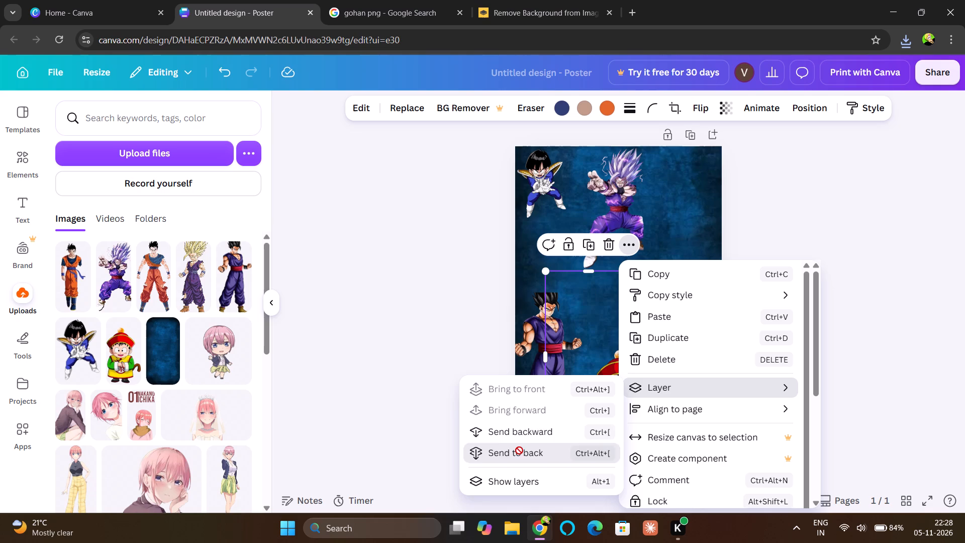
pyautogui.click(540, 412)
pyautogui.click(894, 337)
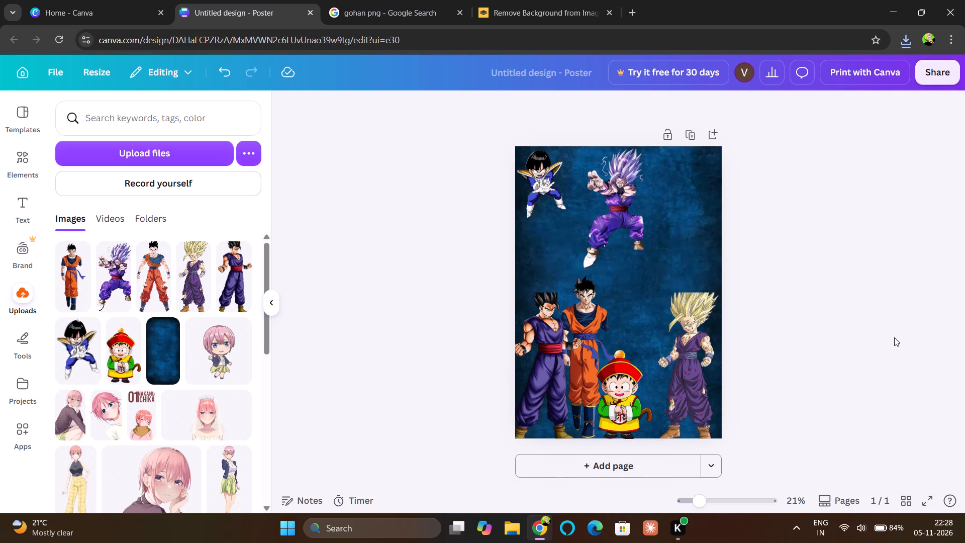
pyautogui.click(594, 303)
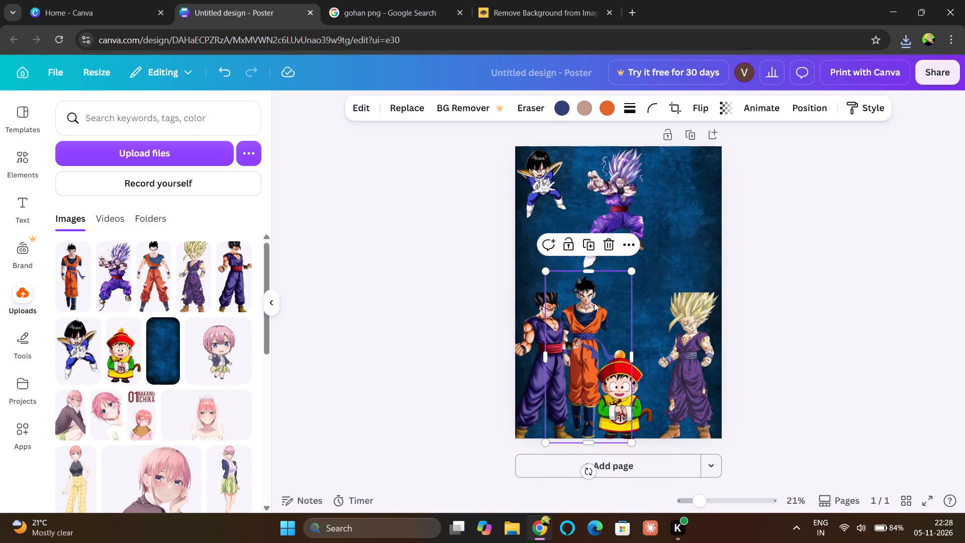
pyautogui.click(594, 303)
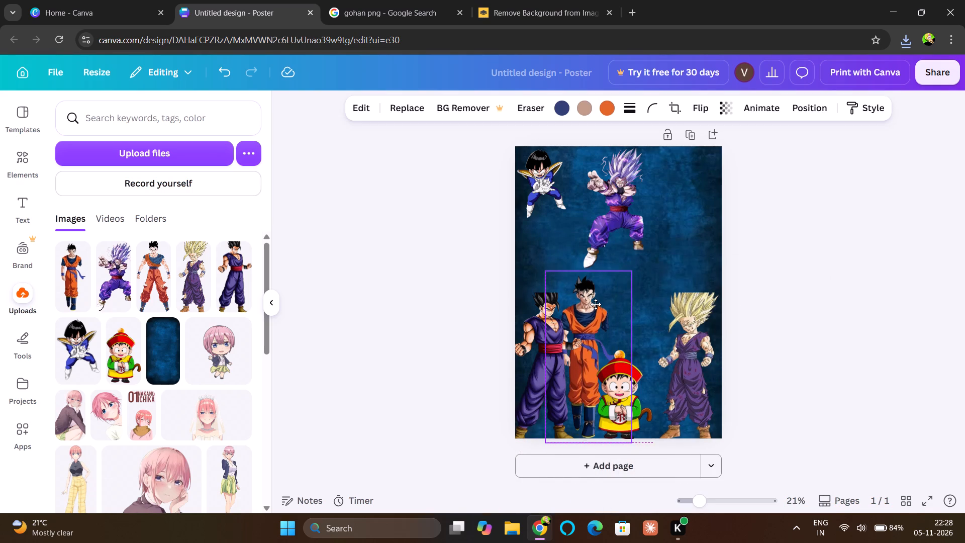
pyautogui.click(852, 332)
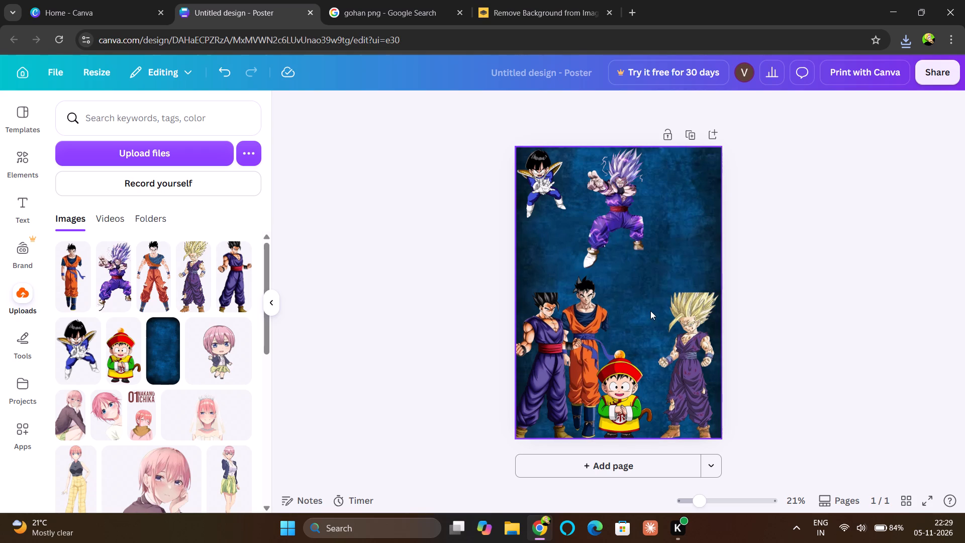
# Look through the Google Gohan image results for another version to add, comparing them with the characters on the Canva poster.
pyautogui.click(368, 0)
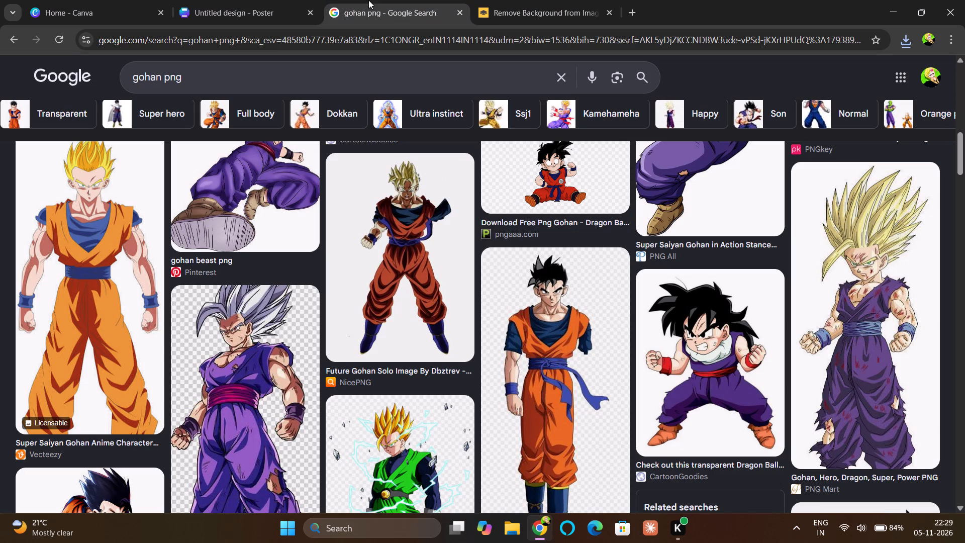
pyautogui.scroll(3, 501, 252)
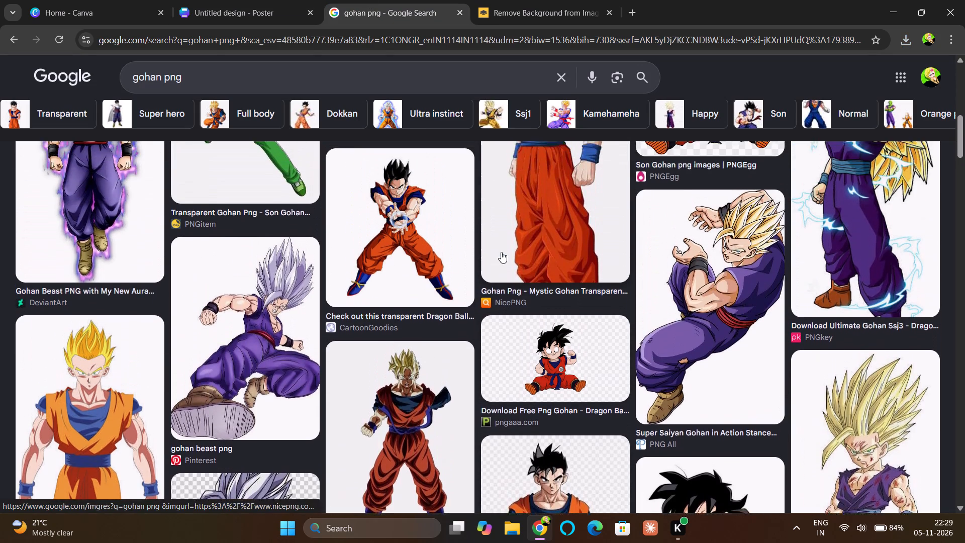
pyautogui.scroll(3, 501, 252)
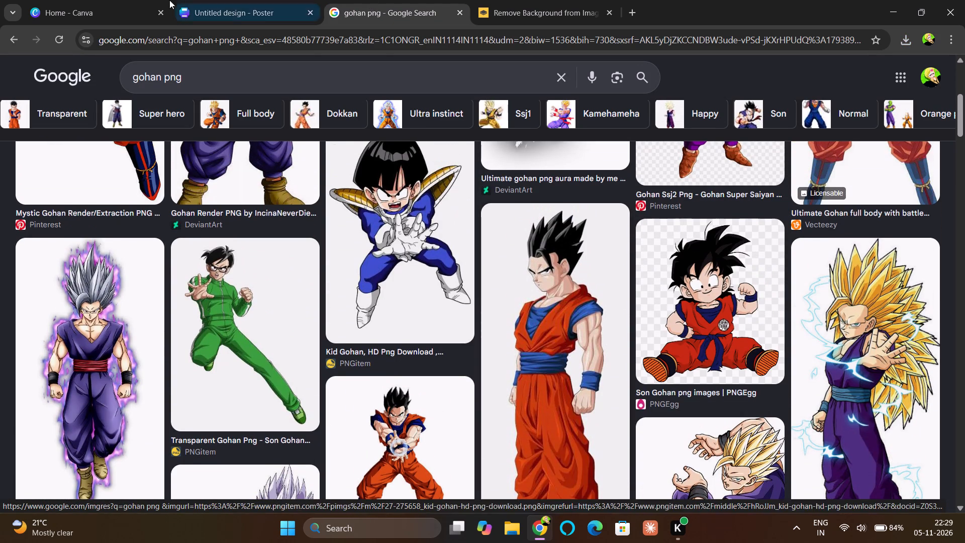
pyautogui.click(192, 0)
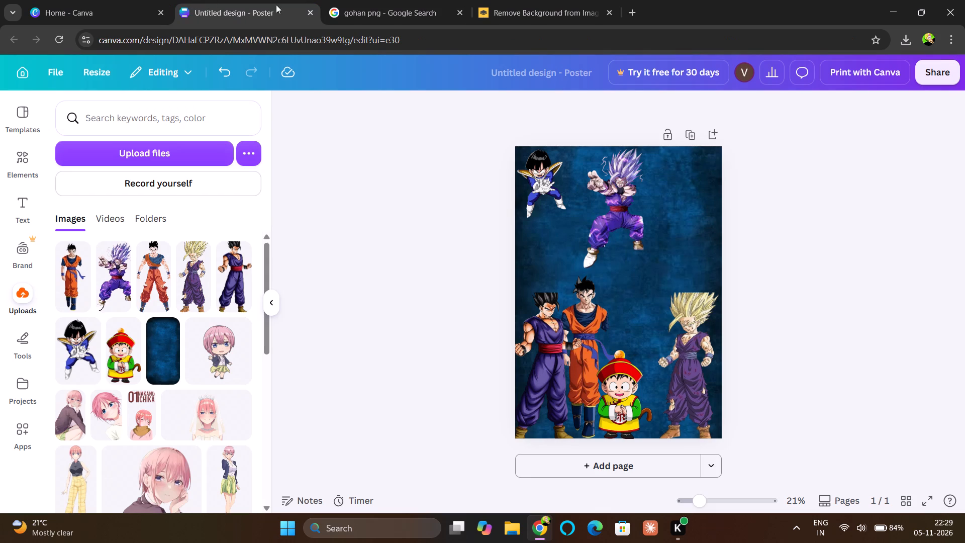
pyautogui.click(406, 10)
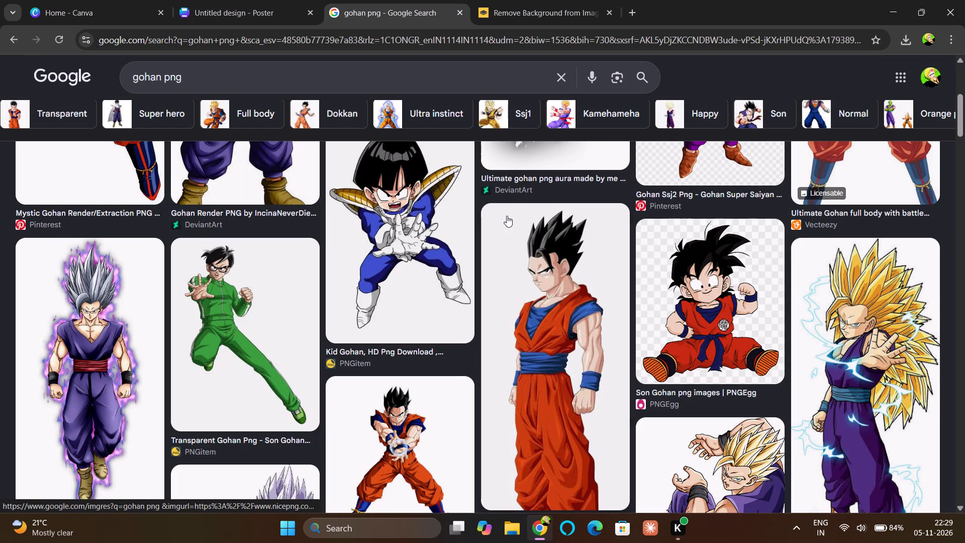
pyautogui.scroll(-3, 506, 274)
pyautogui.scroll(1, 506, 274)
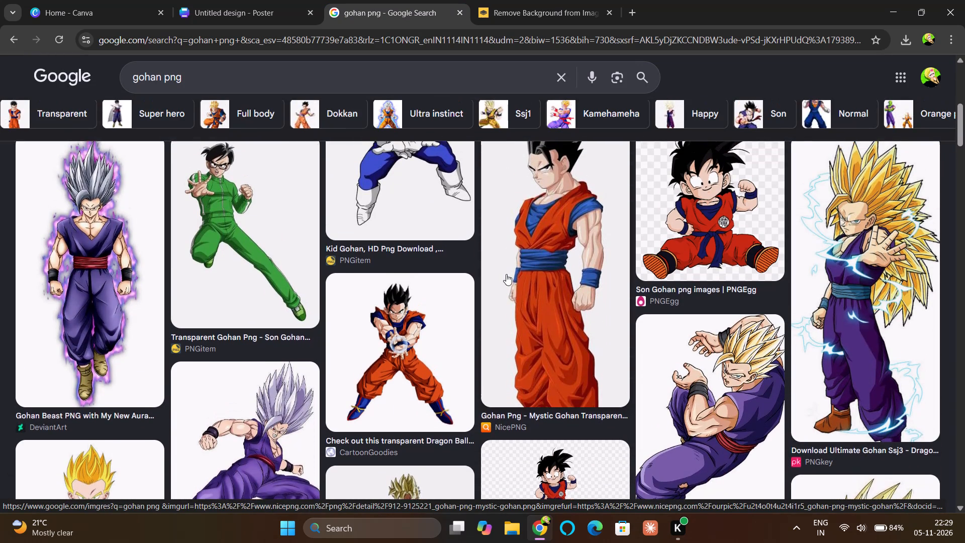
pyautogui.scroll(1, 506, 274)
# Save the NicePNG Mystic Gohan image in the orange gi from the Google results to the Downloads folder.
pyautogui.rightClick(535, 286)
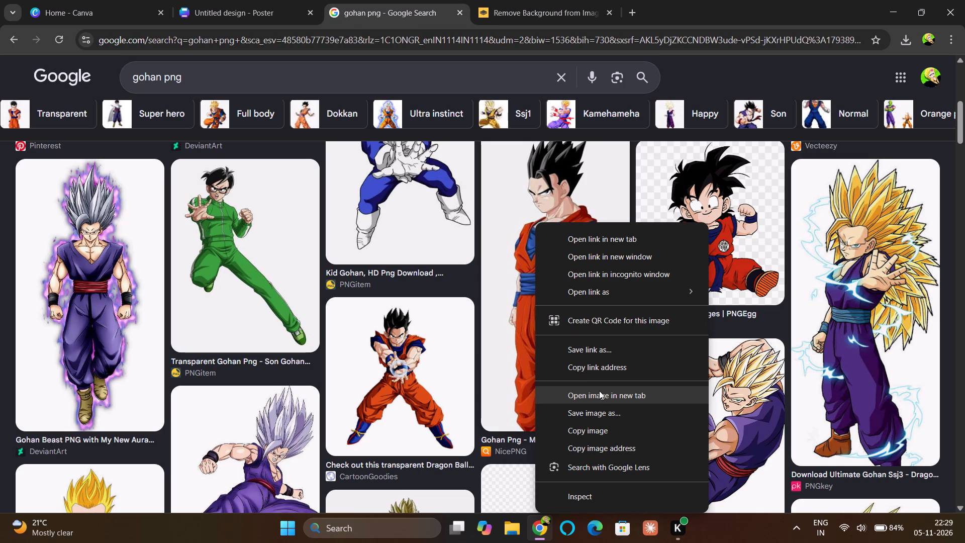
pyautogui.click(586, 415)
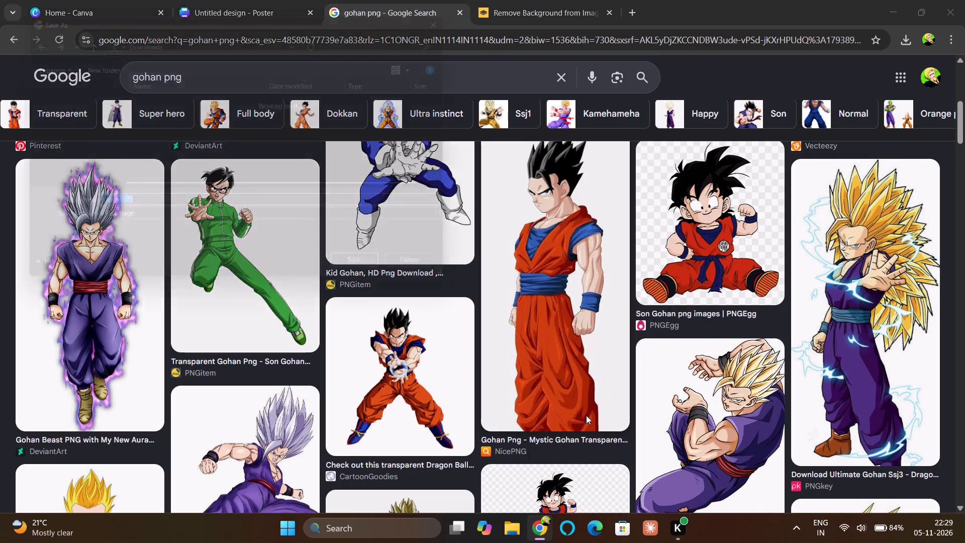
pyautogui.click(366, 279)
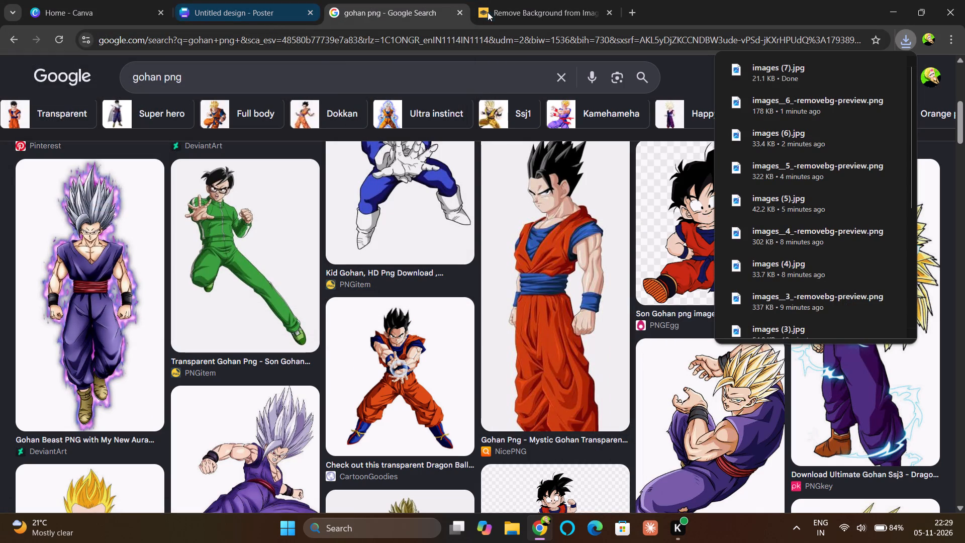
# Upload images (7) from Downloads to remove.bg to cut out the background of the Mystic Gohan picture.
pyautogui.click(527, 9)
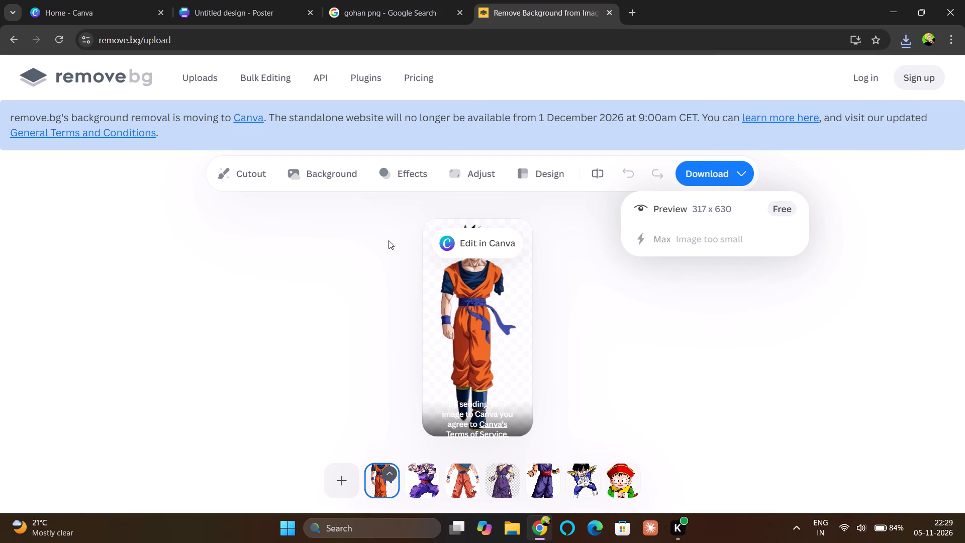
pyautogui.click(339, 476)
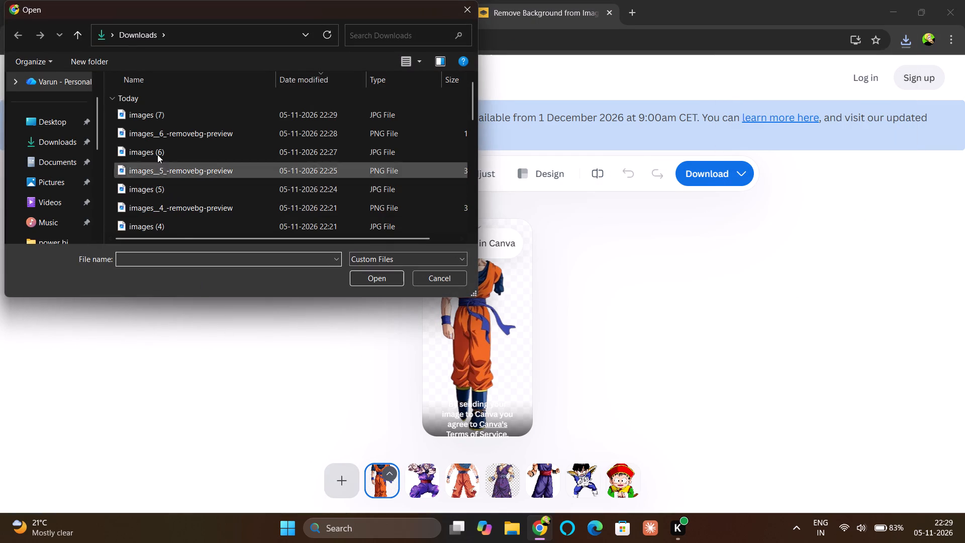
pyautogui.click(153, 116)
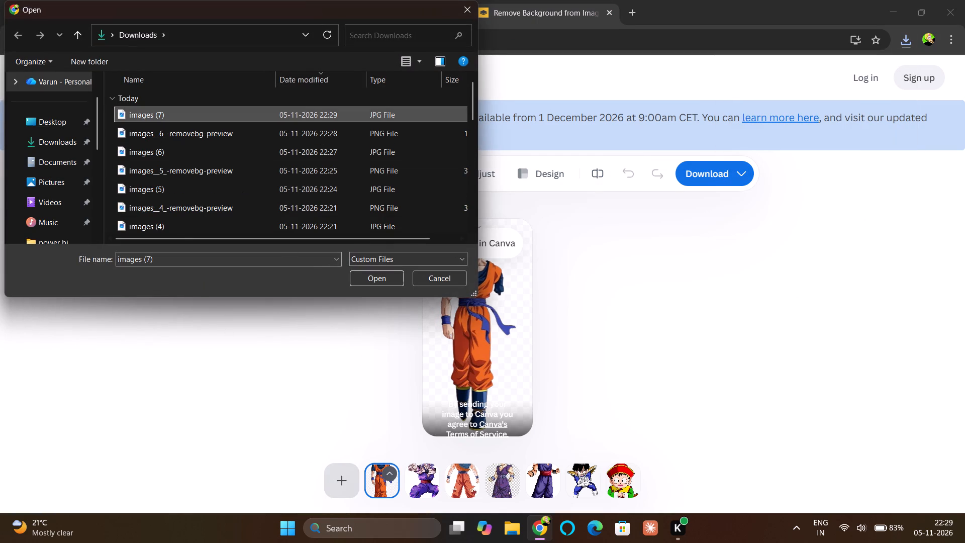
pyautogui.click(384, 279)
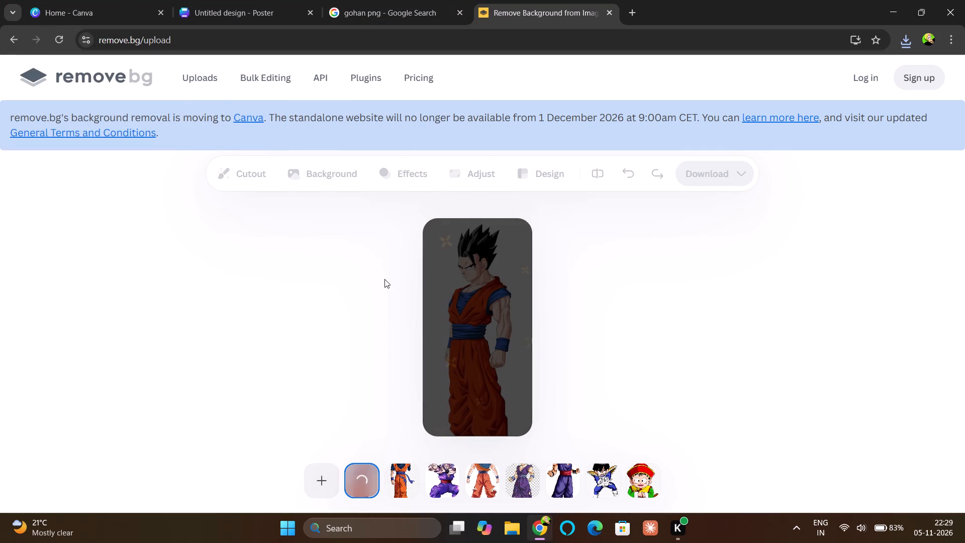
# Check which Gohan versions the Canva poster already has and look through the Google image results for a different one.
pyautogui.click(271, 0)
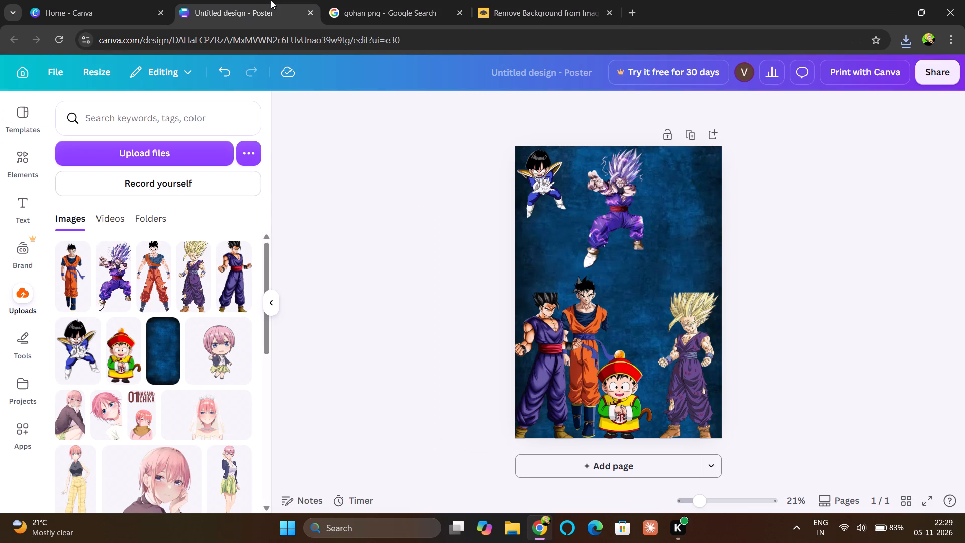
pyautogui.click(336, 8)
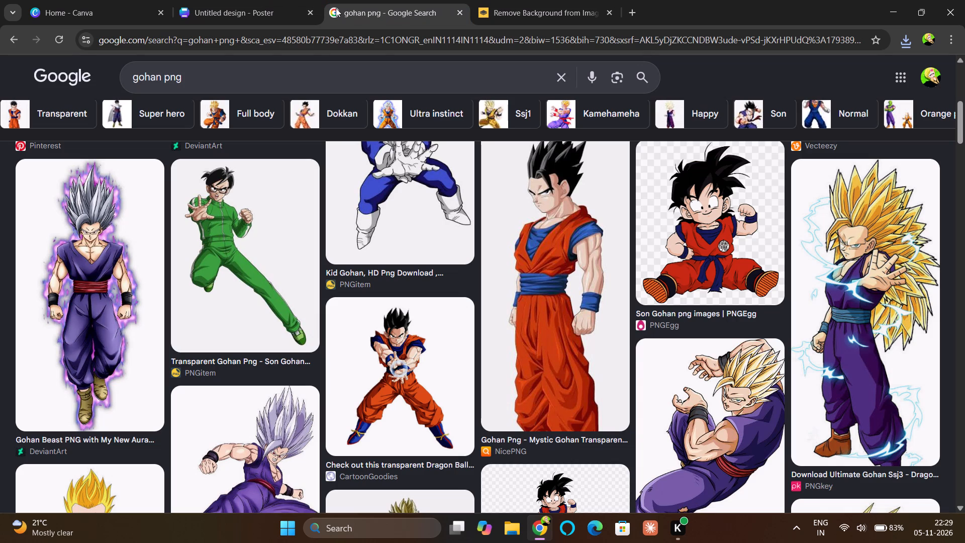
pyautogui.scroll(-2, 544, 229)
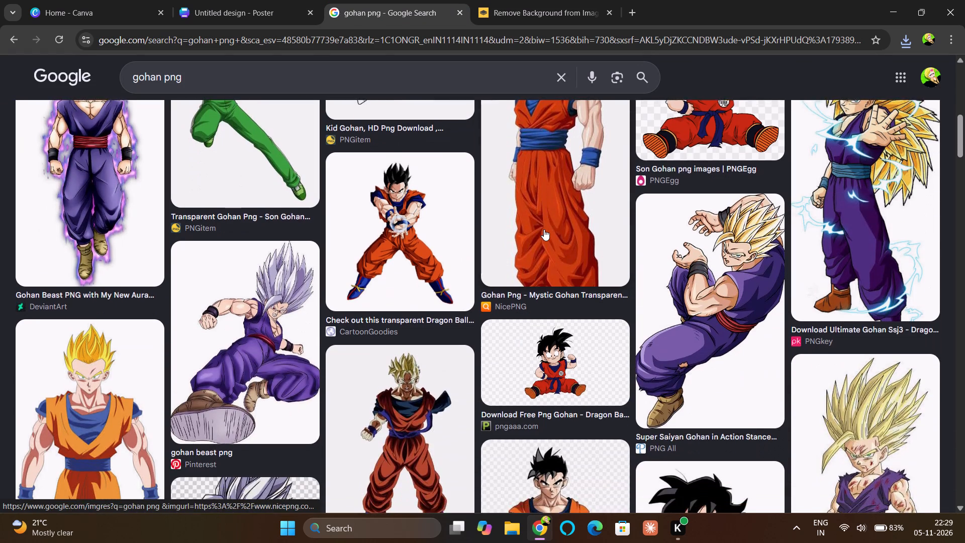
pyautogui.scroll(-5, 544, 229)
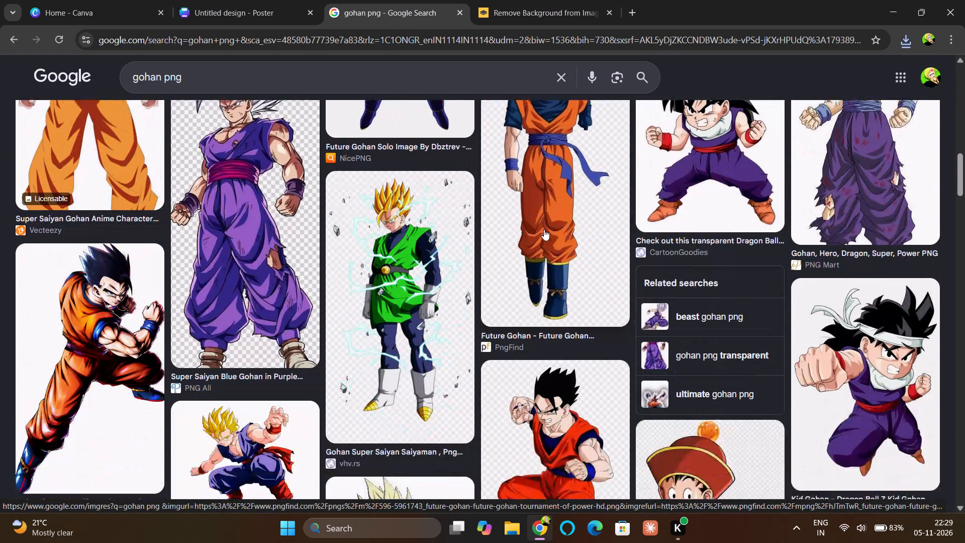
pyautogui.scroll(-4, 544, 229)
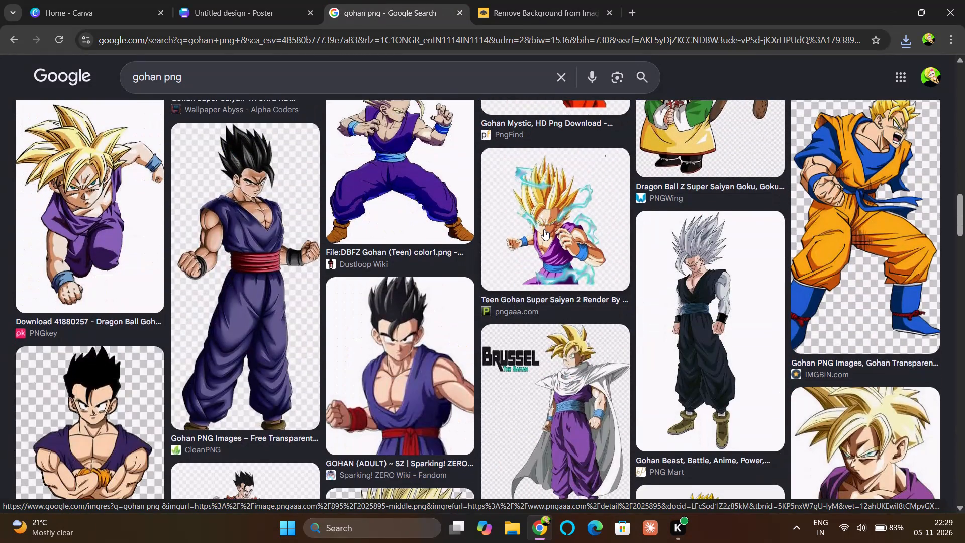
pyautogui.scroll(-1, 544, 229)
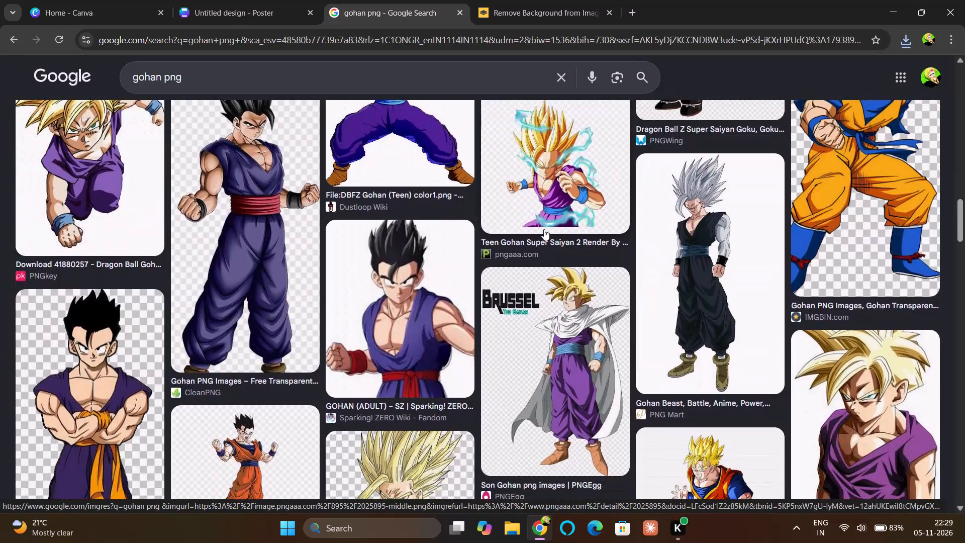
pyautogui.scroll(-2, 544, 229)
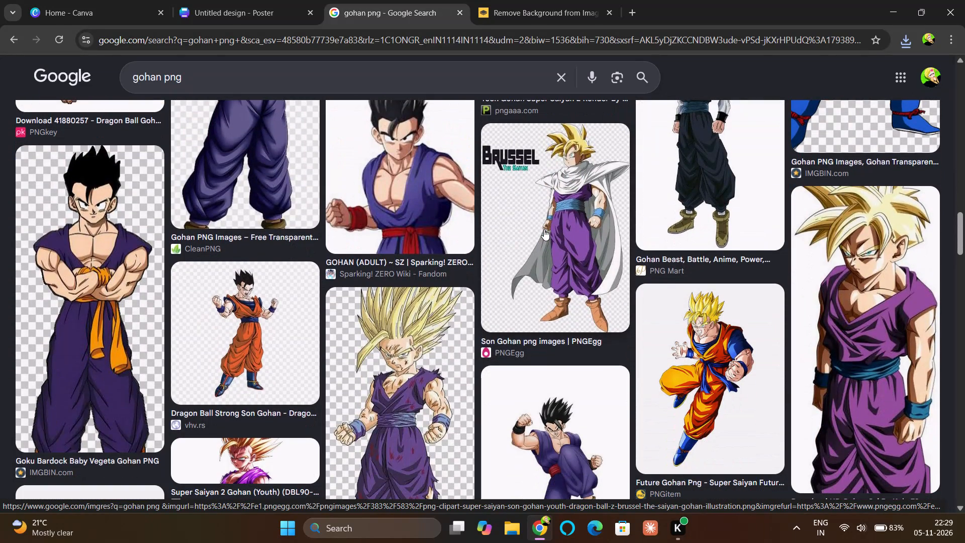
pyautogui.scroll(-1, 544, 229)
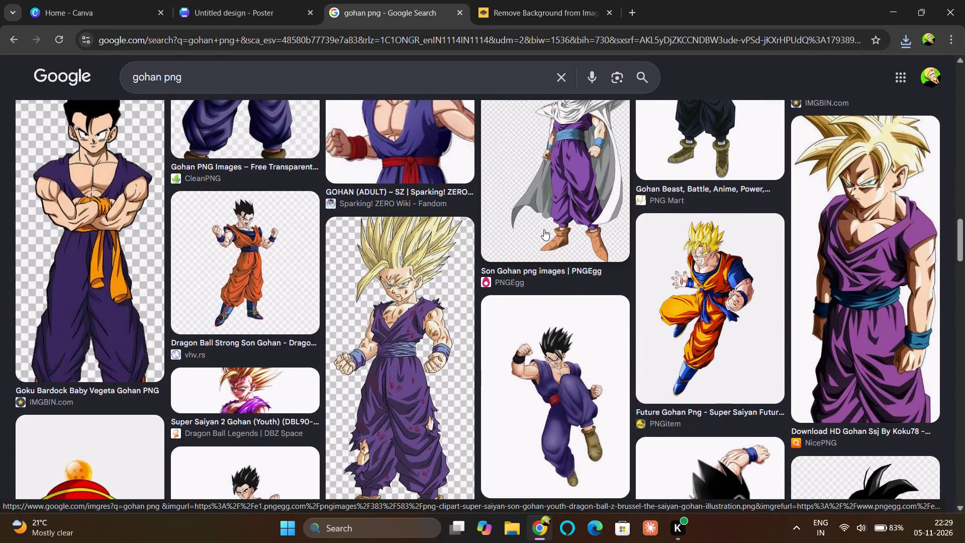
pyautogui.scroll(-1, 544, 229)
pyautogui.hscroll(1, 544, 229)
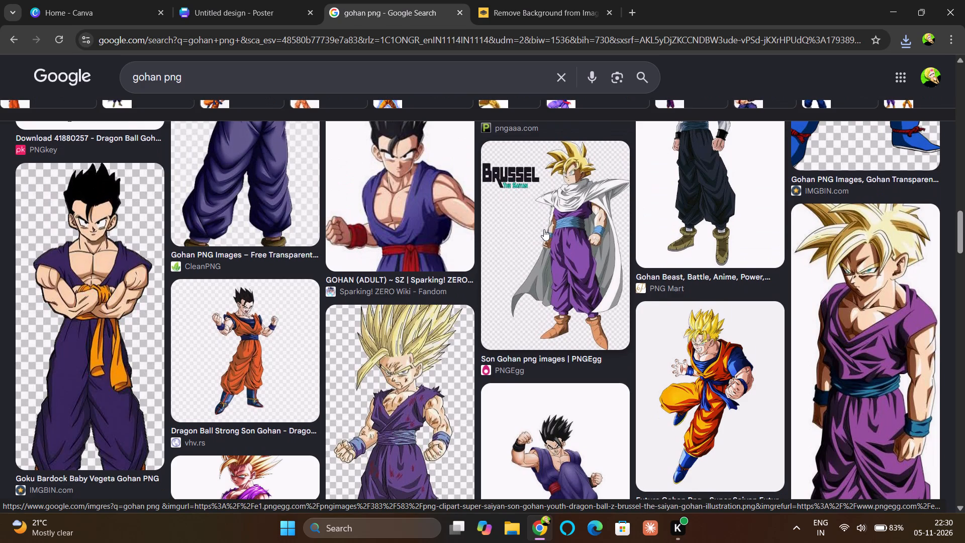
pyautogui.hscroll(1, 544, 229)
pyautogui.scroll(-1, 544, 229)
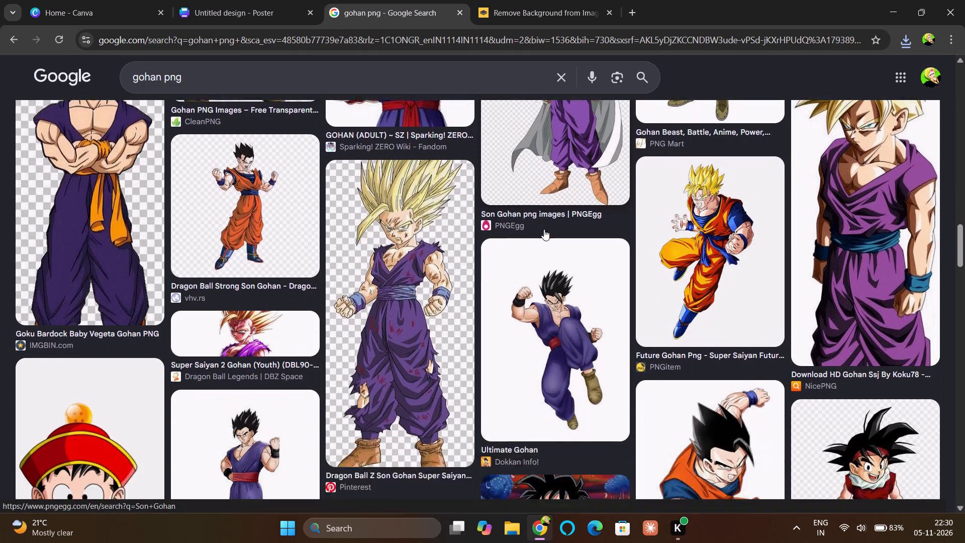
pyautogui.scroll(-3, 544, 229)
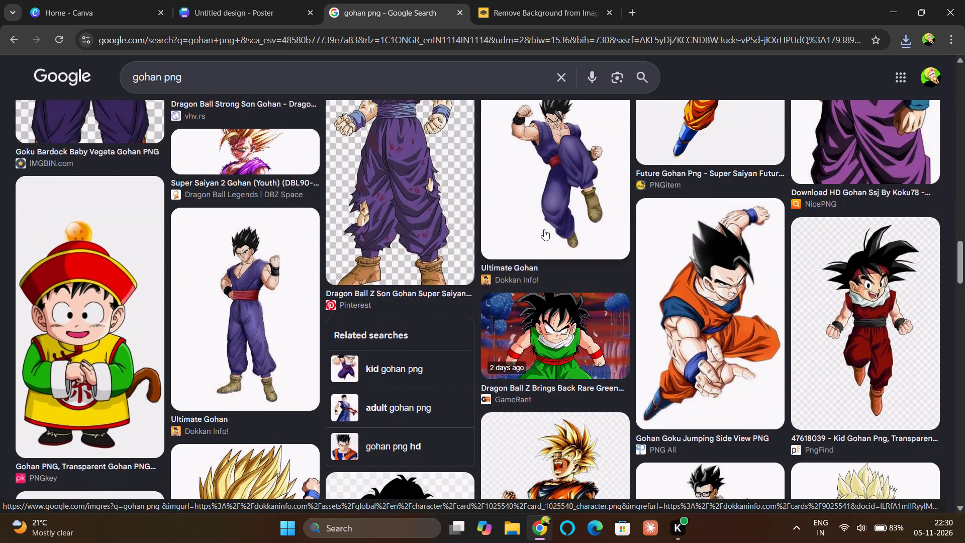
pyautogui.scroll(-2, 544, 229)
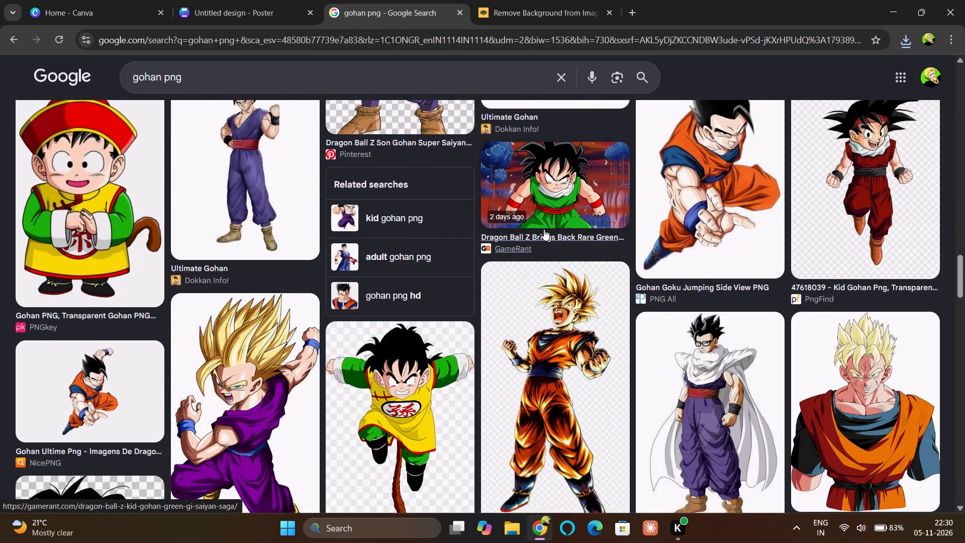
pyautogui.scroll(-2, 544, 229)
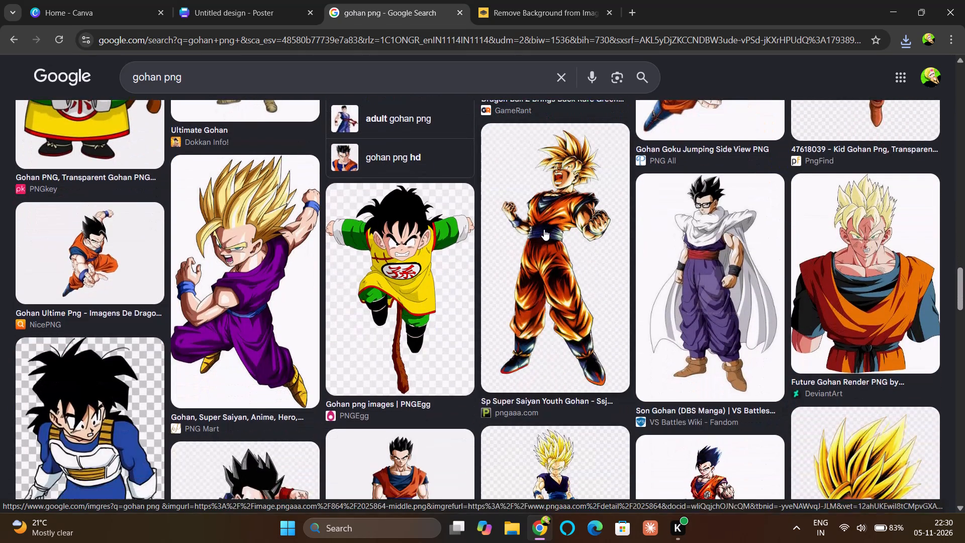
pyautogui.scroll(-1, 544, 229)
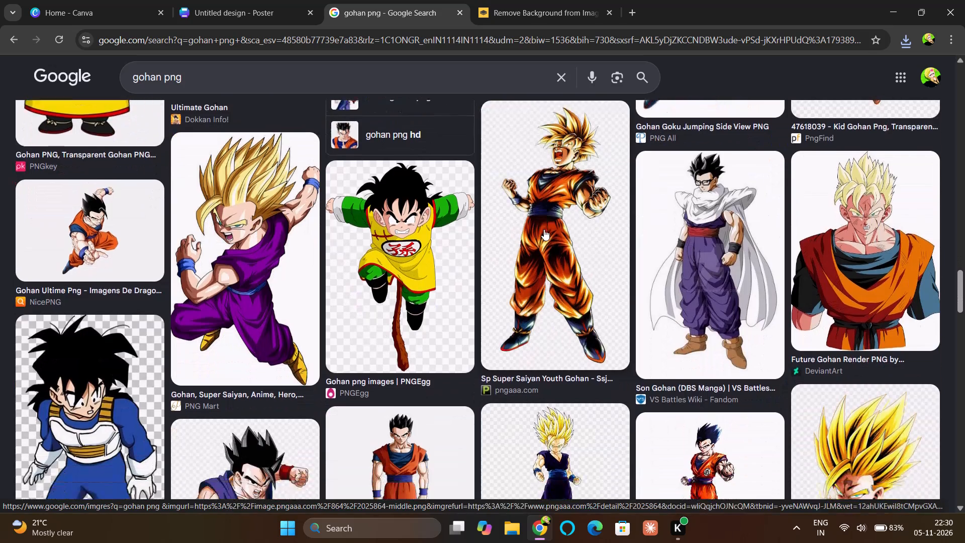
pyautogui.scroll(-2, 544, 229)
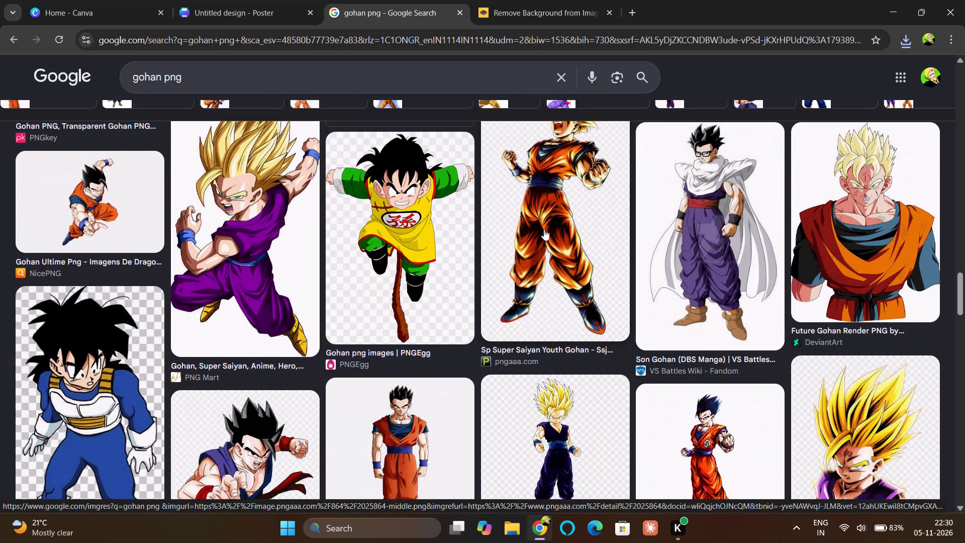
# Recheck the Canva poster and examine further Google Gohan image results for another full-body version to add.
pyautogui.click(267, 4)
pyautogui.click(361, 13)
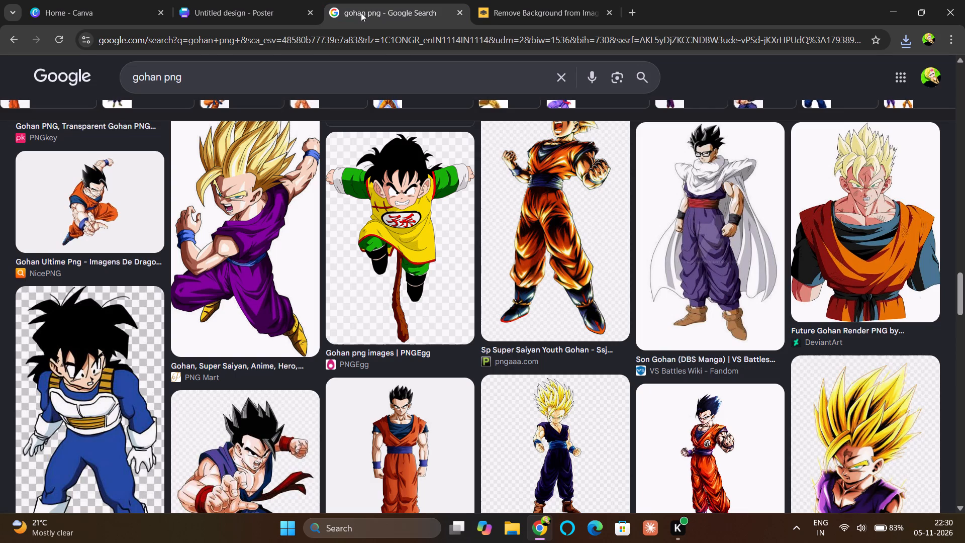
pyautogui.scroll(-2, 611, 319)
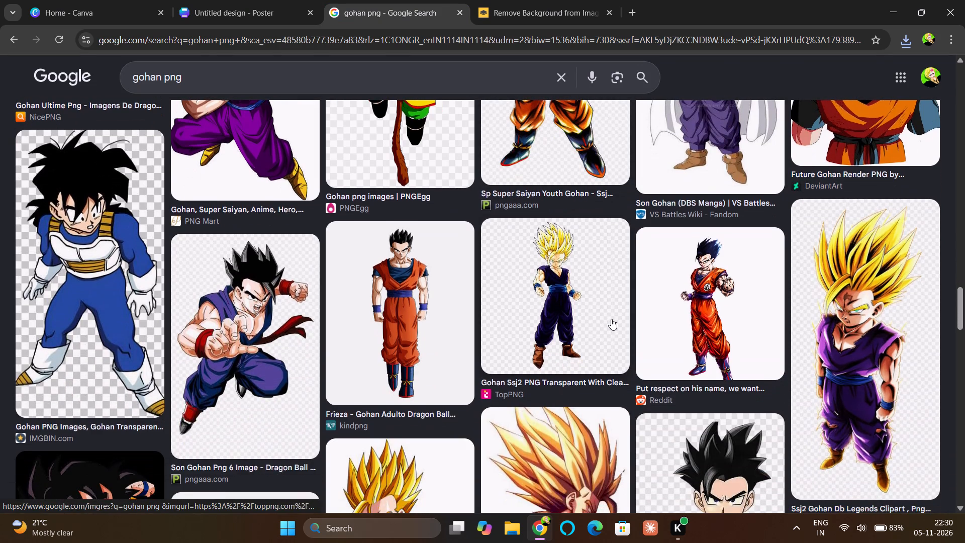
pyautogui.scroll(-1, 422, 308)
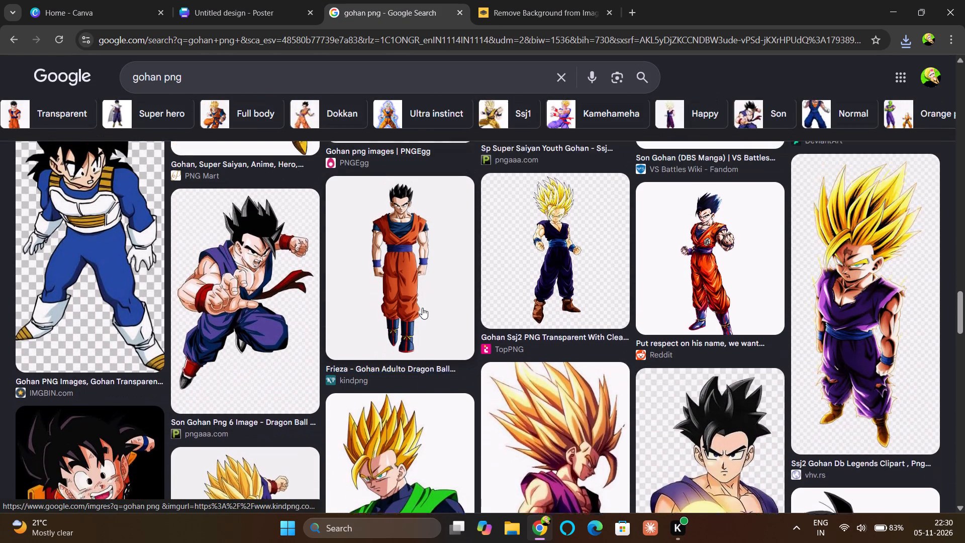
pyautogui.scroll(-2, 422, 308)
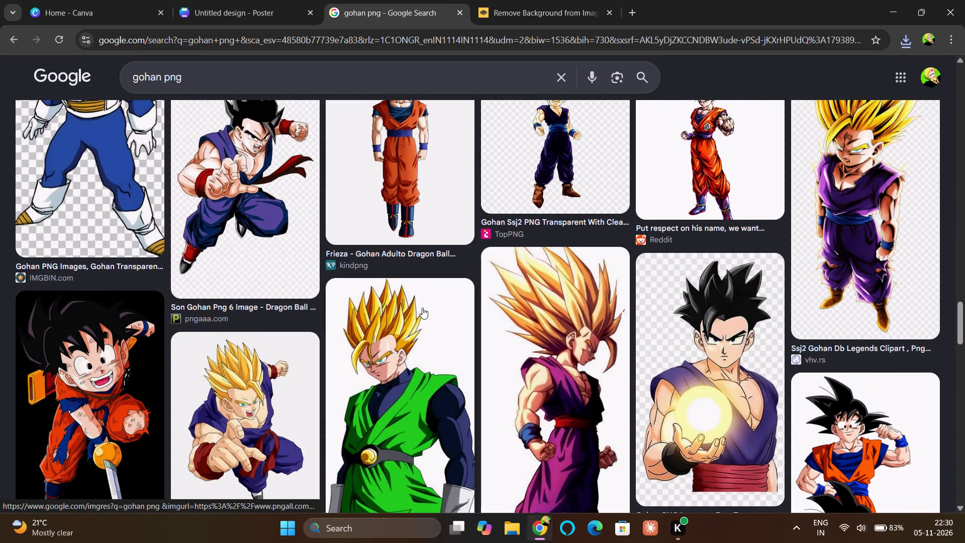
pyautogui.scroll(-2, 422, 308)
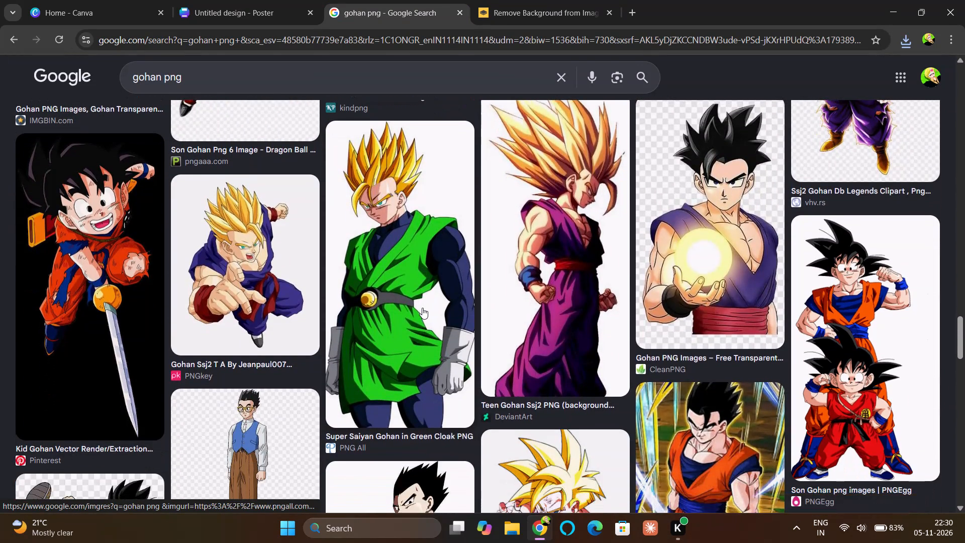
pyautogui.scroll(-1, 422, 308)
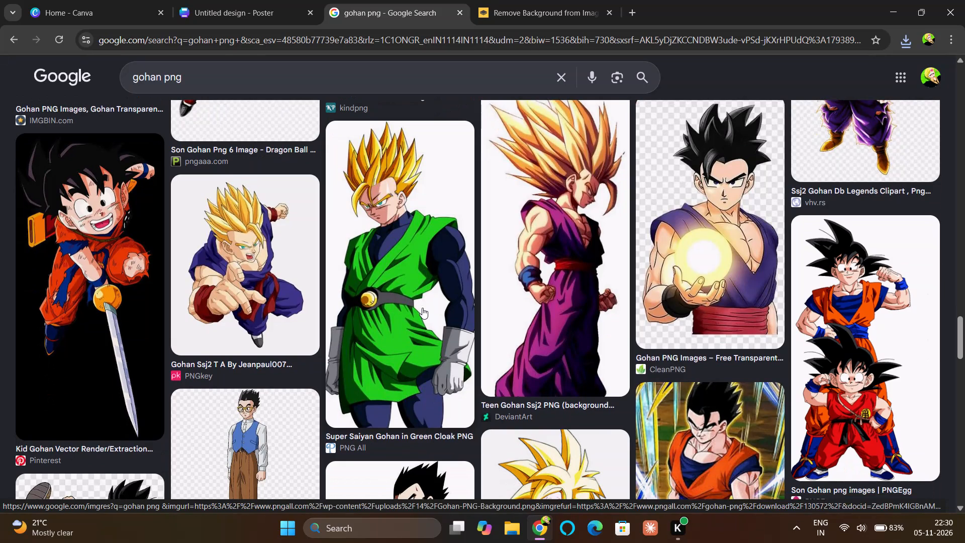
pyautogui.scroll(-2, 422, 308)
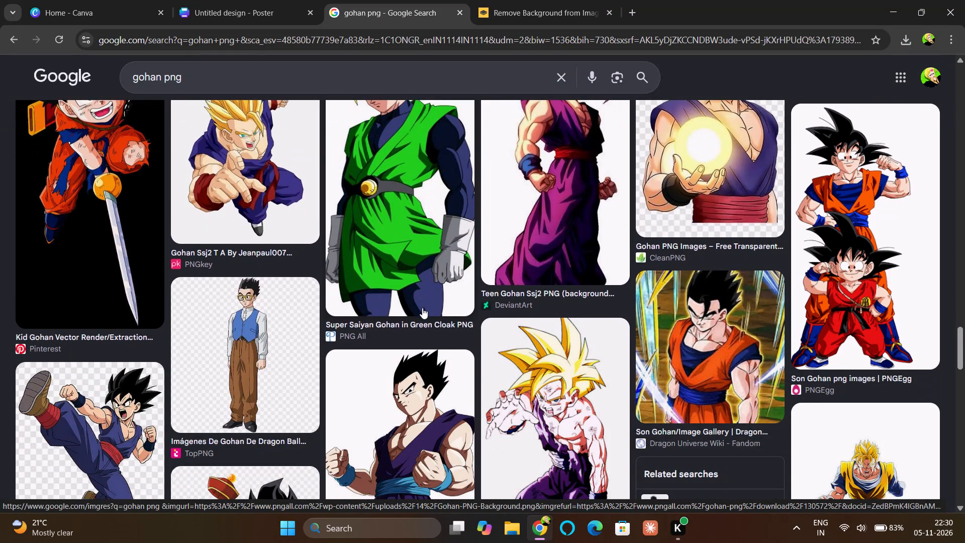
pyautogui.scroll(-1, 422, 308)
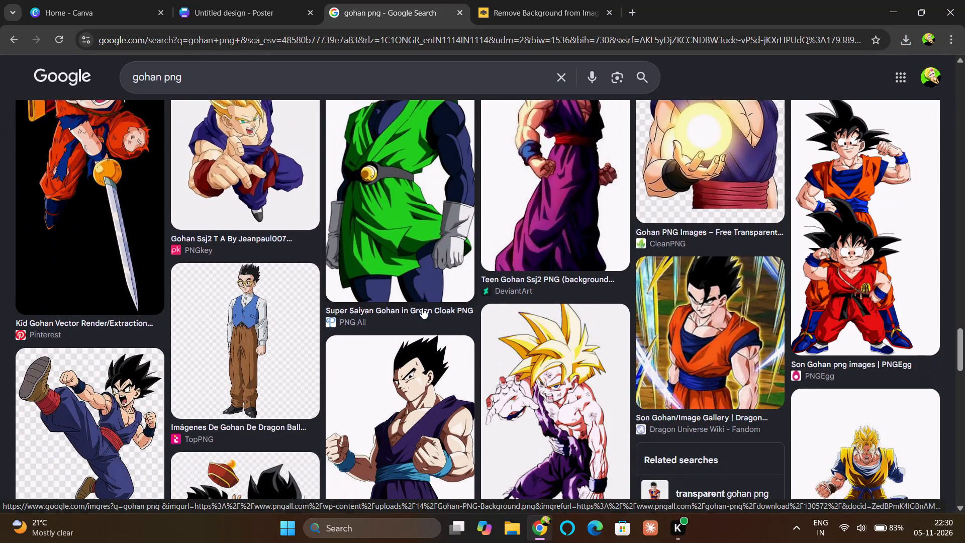
pyautogui.scroll(-1, 422, 308)
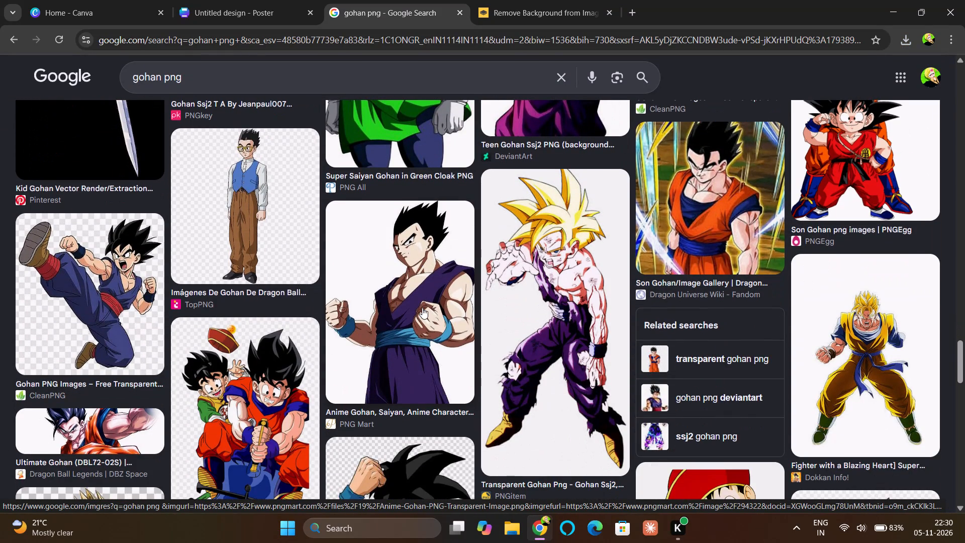
# Save the PNGitem Gohan Ssj2 image with the torn purple clothes from the Google results.
pyautogui.rightClick(537, 330)
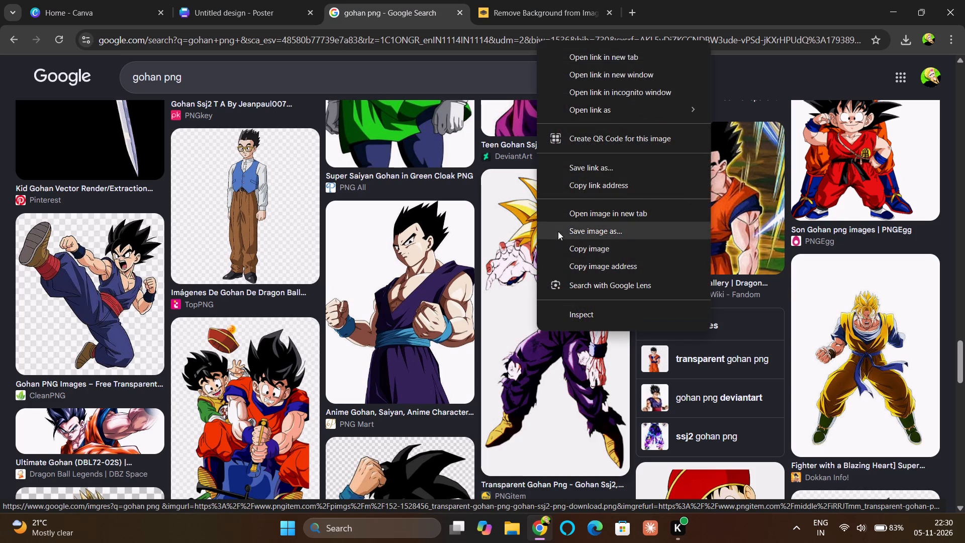
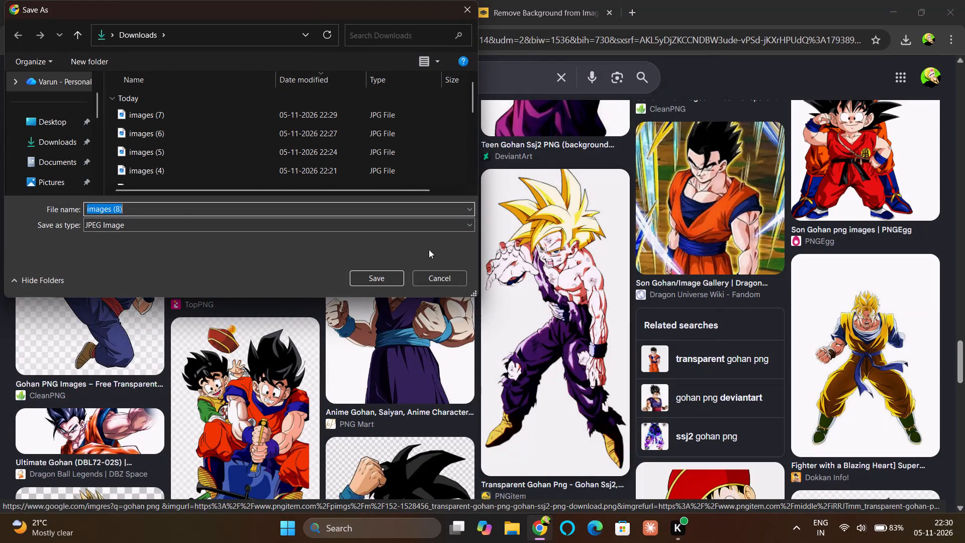
# Save the torn-purple-clothes Gohan picture in Downloads as images (8).
pyautogui.click(380, 275)
# Cut out the background of images (8) in remove.bg and download the free 316 x 632 preview.
pyautogui.click(533, 0)
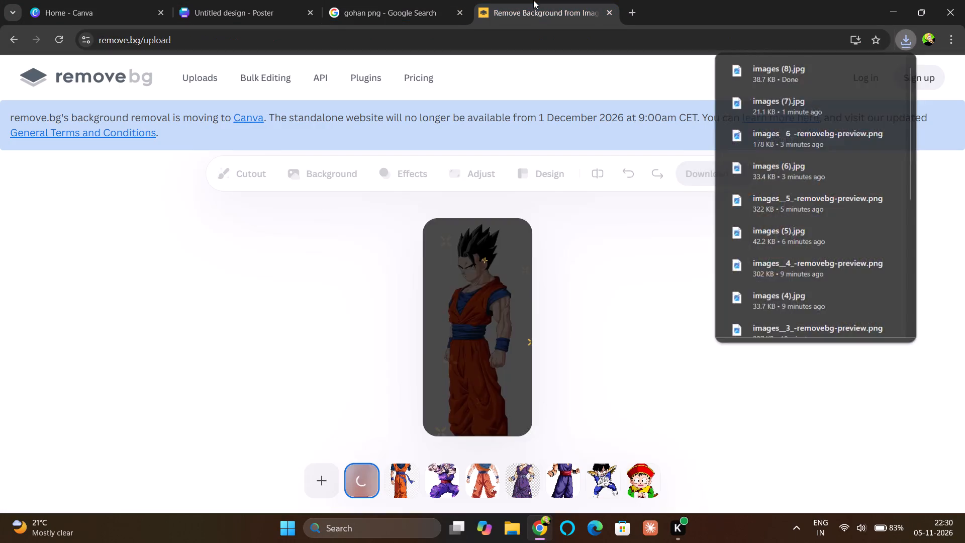
pyautogui.click(334, 478)
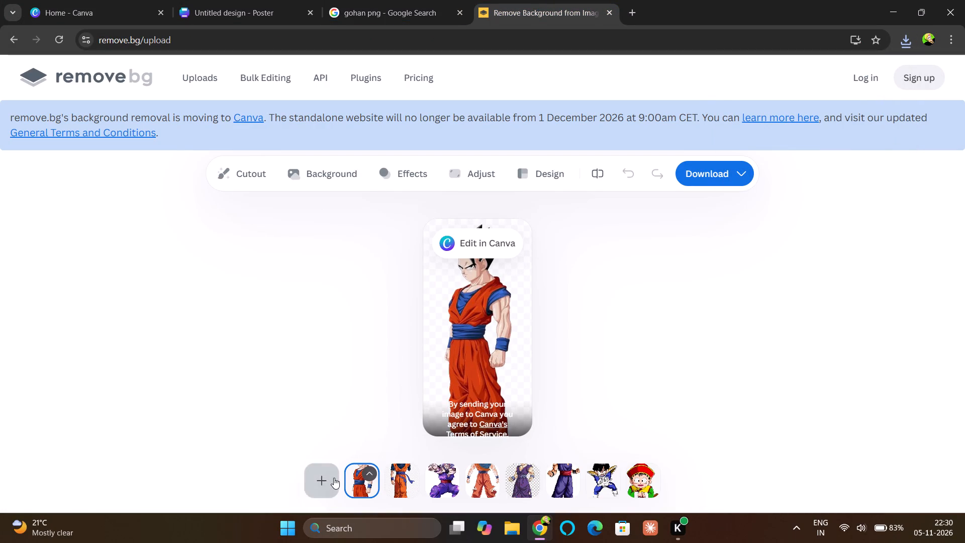
pyautogui.click(280, 120)
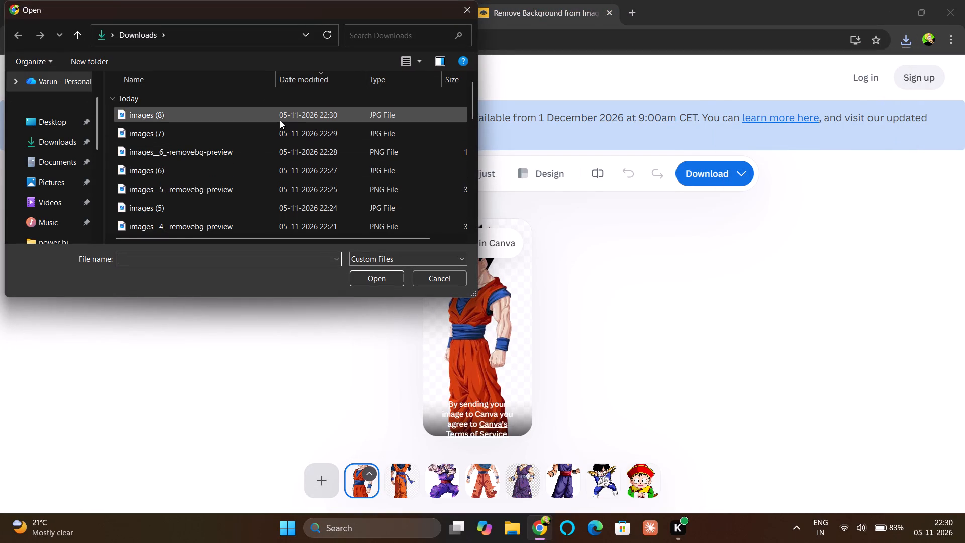
pyautogui.click(381, 275)
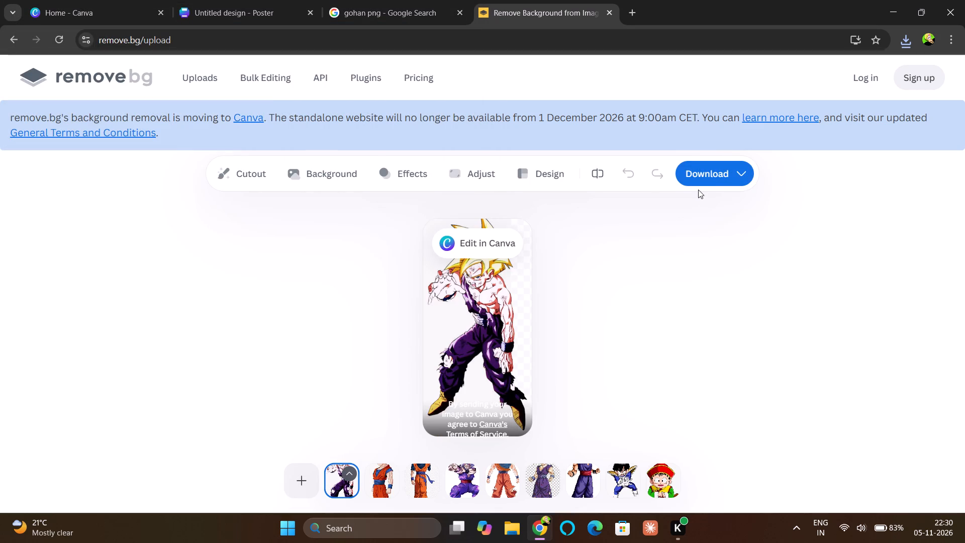
pyautogui.click(703, 180)
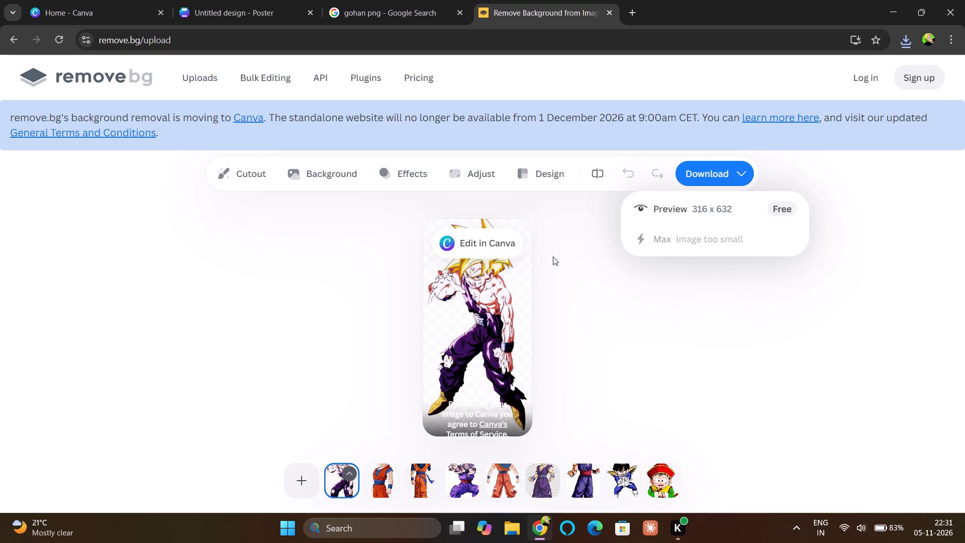
pyautogui.click(654, 206)
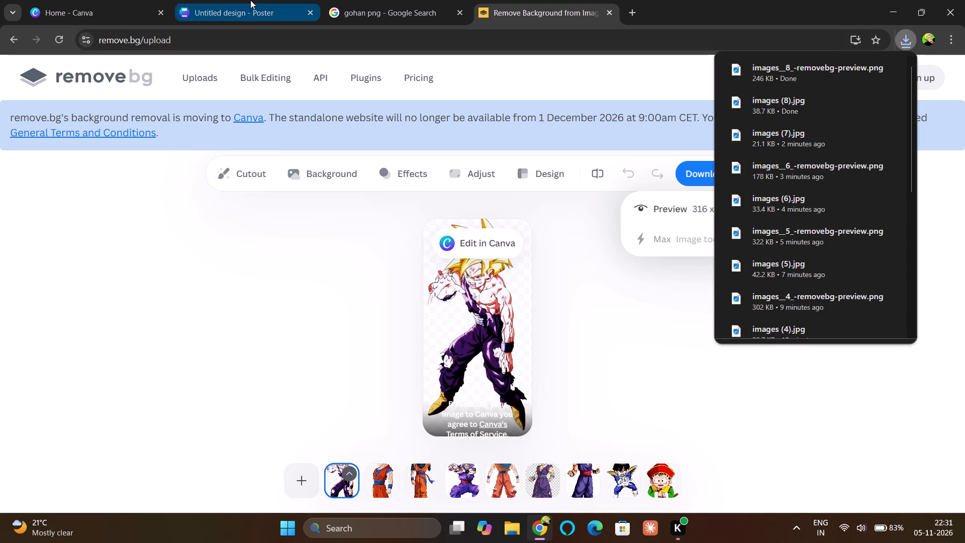
# Upload images__8_-removebg-preview from Downloads to the Canva poster's uploads.
pyautogui.click(250, 0)
pyautogui.click(157, 148)
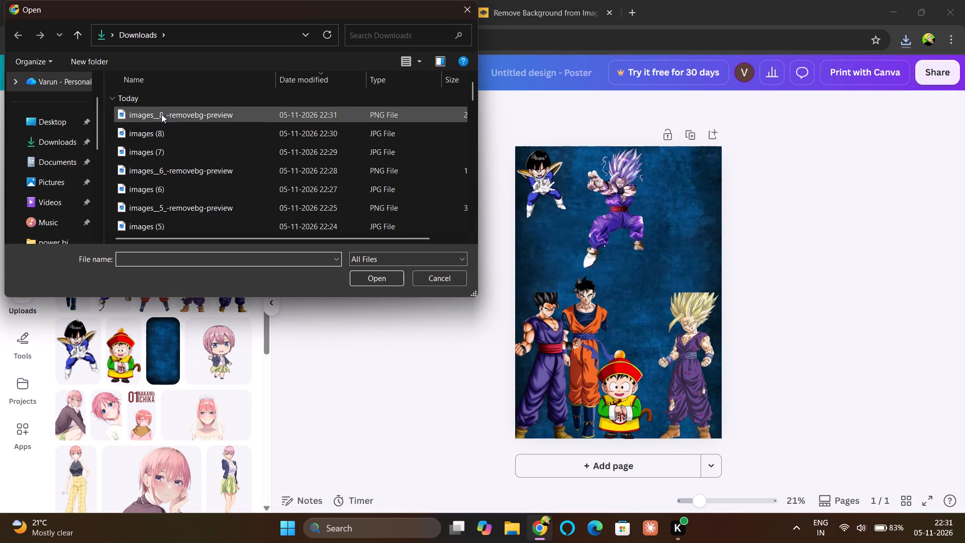
pyautogui.click(161, 114)
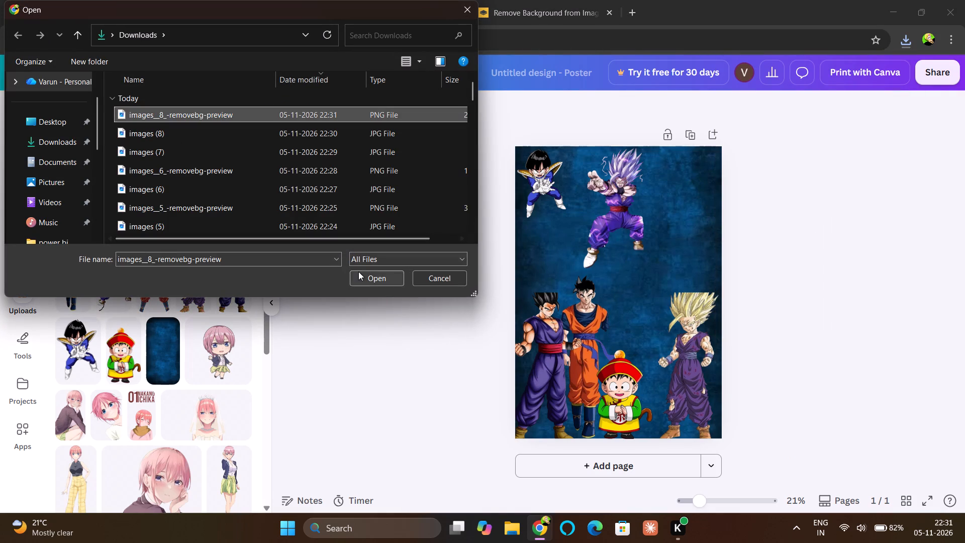
pyautogui.click(358, 271)
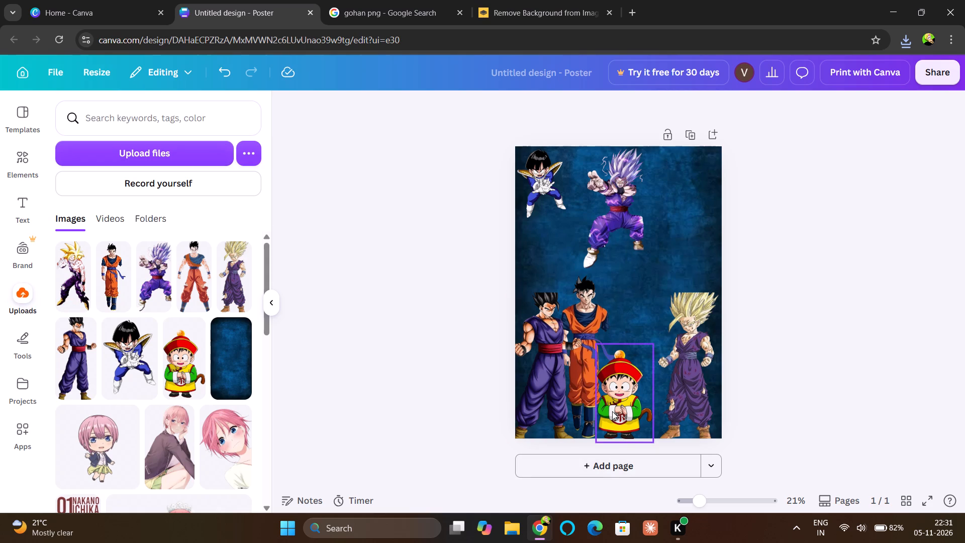
# Nudge the kid Gohan with the red hat slightly left along the poster's bottom edge.
pyautogui.moveTo(612, 411); pyautogui.dragTo(603, 411)
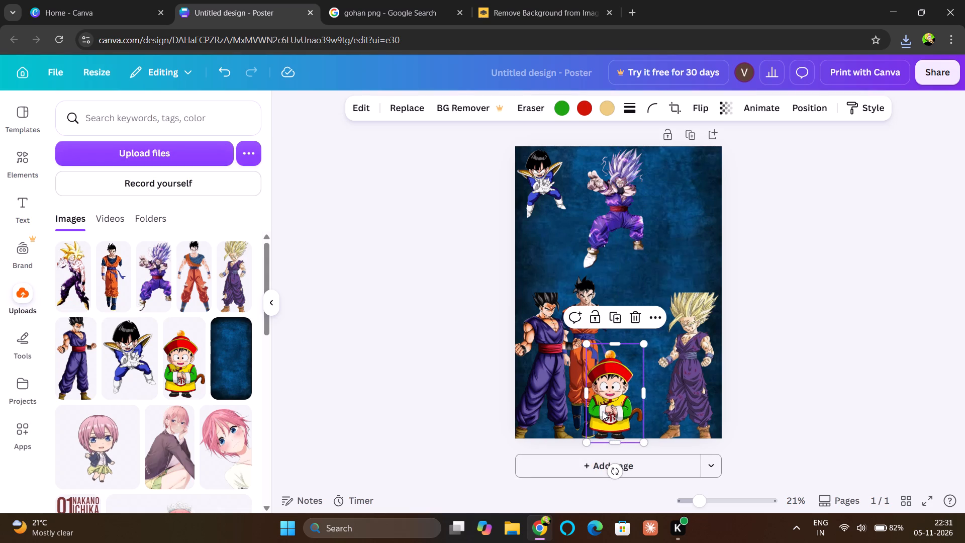
pyautogui.click(610, 408)
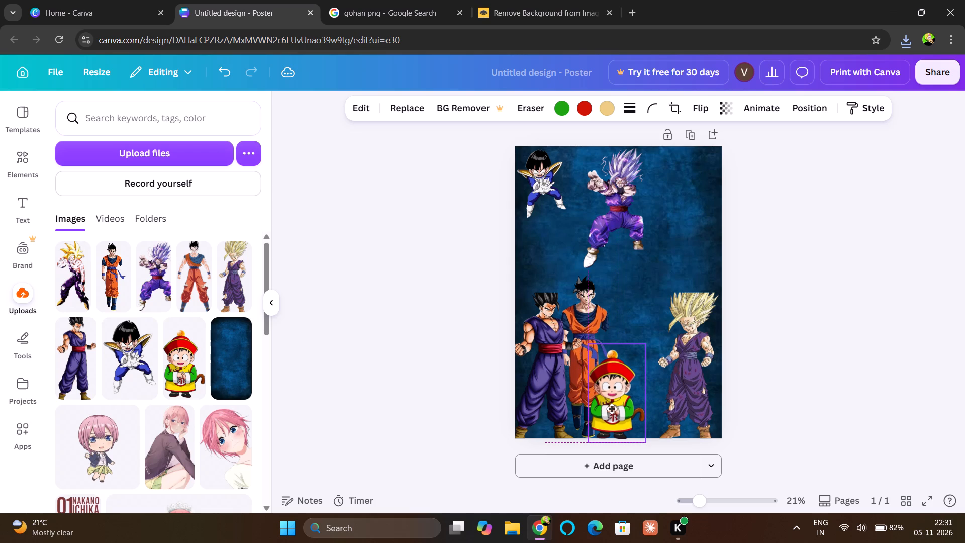
pyautogui.click(748, 391)
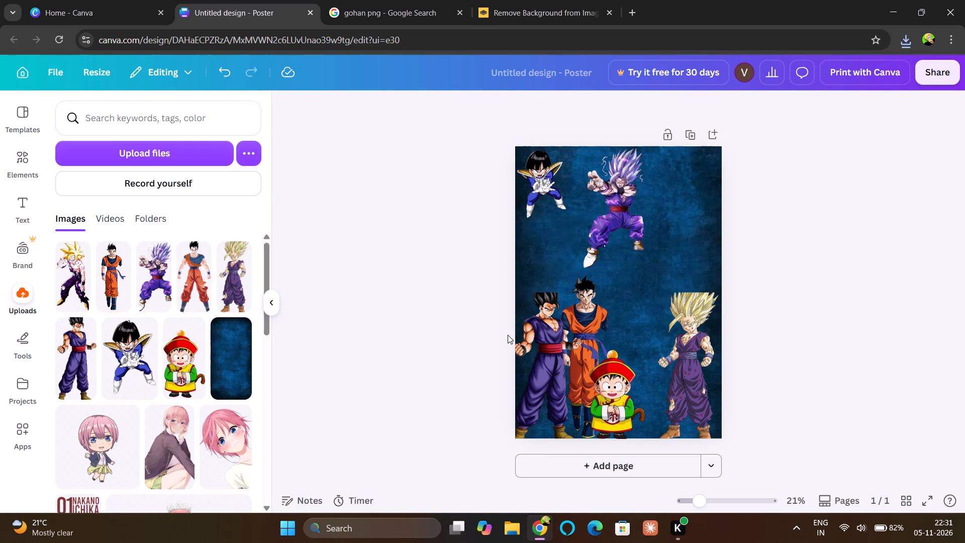
# Add the torn-clothes Super Saiyan cutout, scale it down and stand it at the bottom between kid Gohan and the pale-blond Gohan.
pyautogui.click(75, 275)
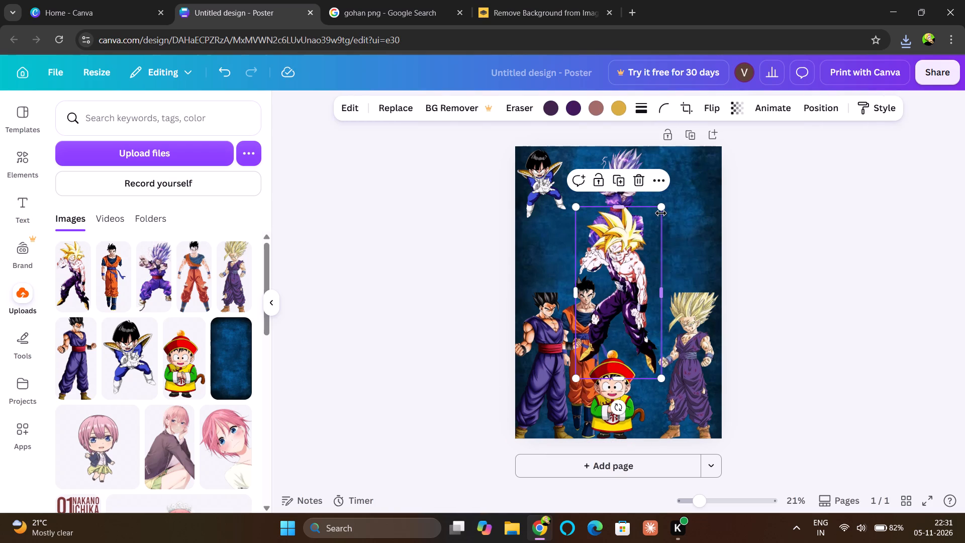
pyautogui.moveTo(662, 208); pyautogui.dragTo(650, 239)
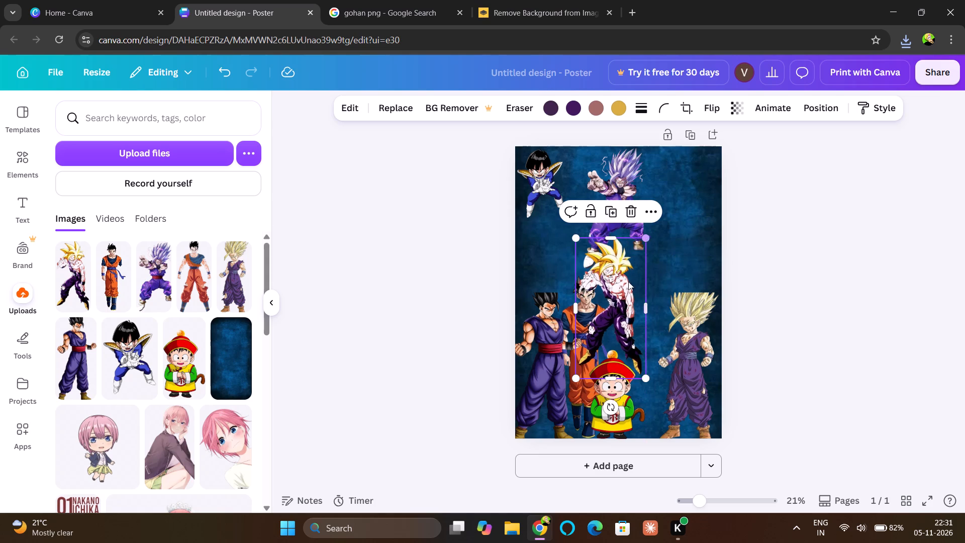
pyautogui.moveTo(613, 294); pyautogui.dragTo(650, 354)
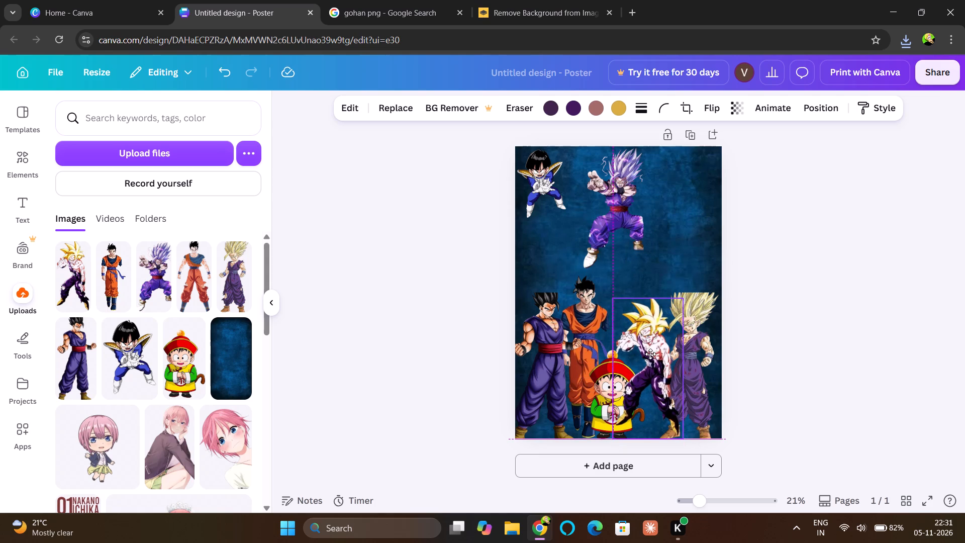
pyautogui.moveTo(650, 354); pyautogui.dragTo(651, 360)
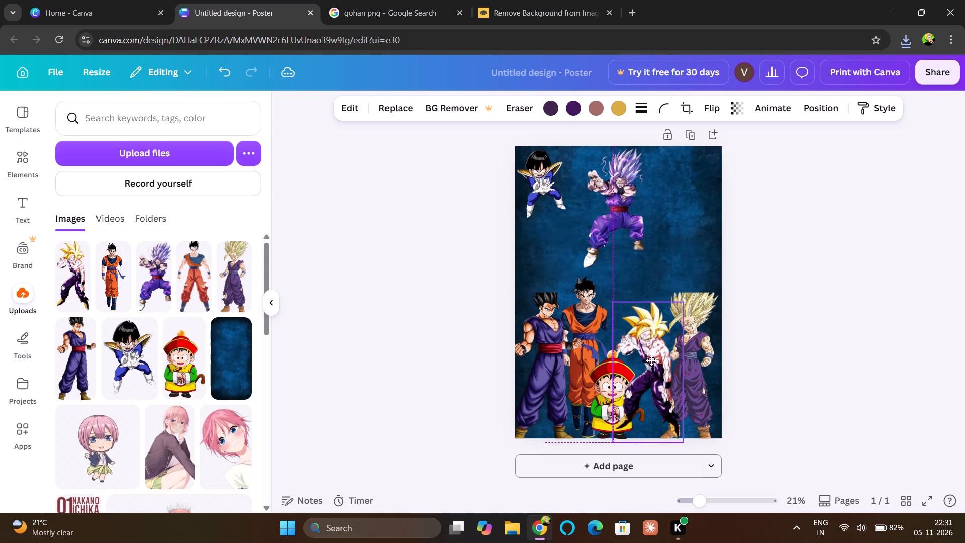
pyautogui.moveTo(651, 360); pyautogui.dragTo(651, 360)
pyautogui.moveTo(683, 303); pyautogui.dragTo(683, 302)
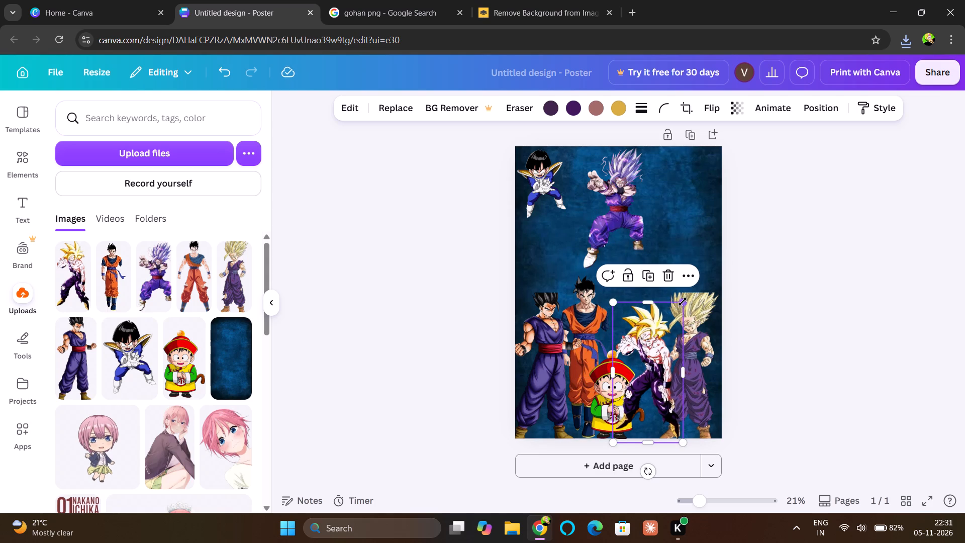
pyautogui.moveTo(683, 302); pyautogui.dragTo(683, 292)
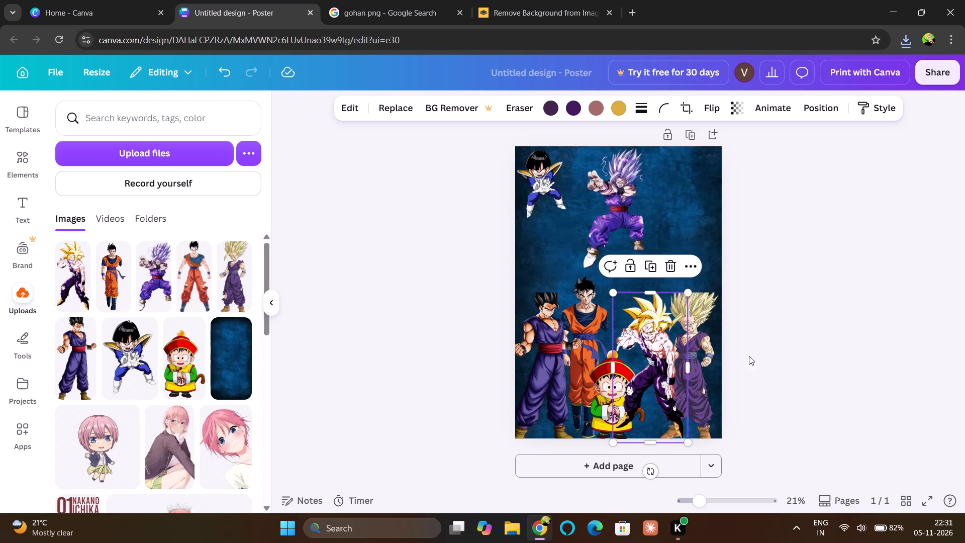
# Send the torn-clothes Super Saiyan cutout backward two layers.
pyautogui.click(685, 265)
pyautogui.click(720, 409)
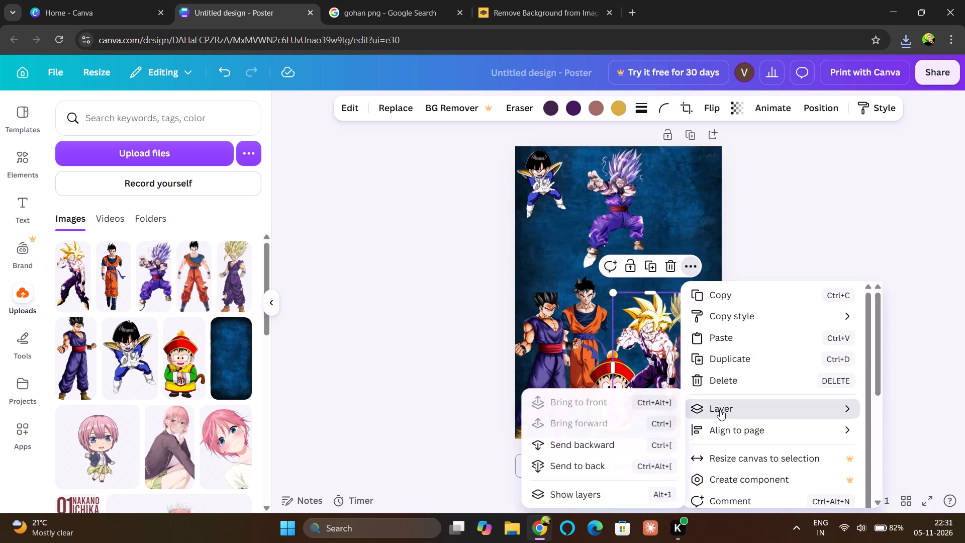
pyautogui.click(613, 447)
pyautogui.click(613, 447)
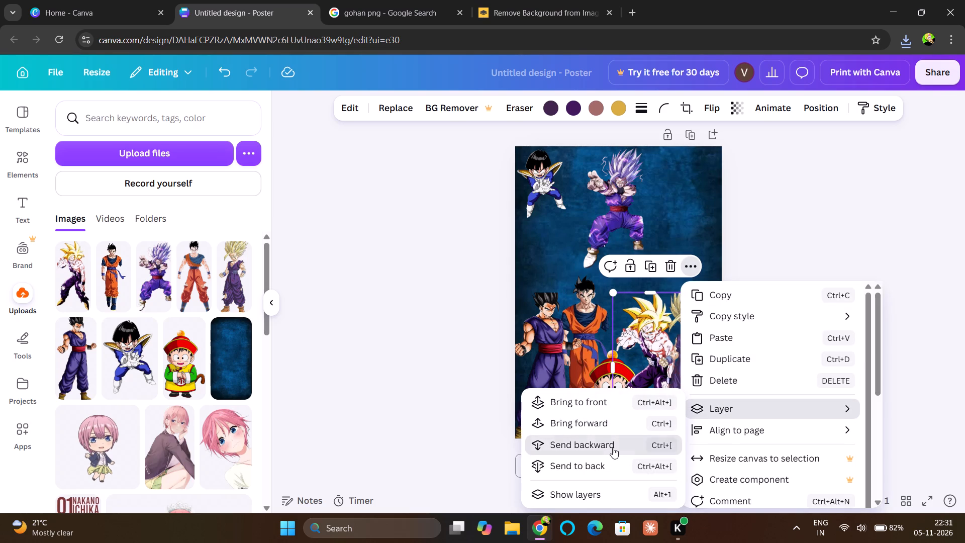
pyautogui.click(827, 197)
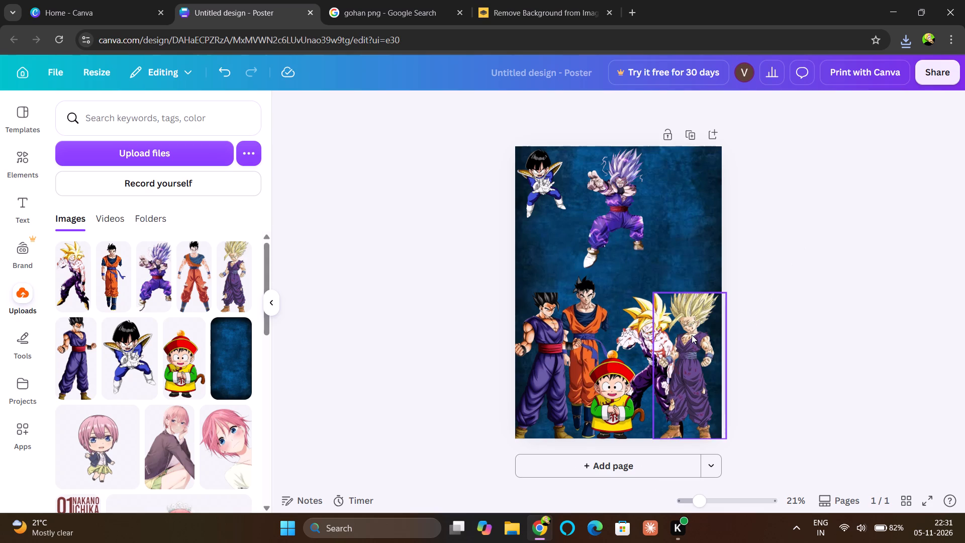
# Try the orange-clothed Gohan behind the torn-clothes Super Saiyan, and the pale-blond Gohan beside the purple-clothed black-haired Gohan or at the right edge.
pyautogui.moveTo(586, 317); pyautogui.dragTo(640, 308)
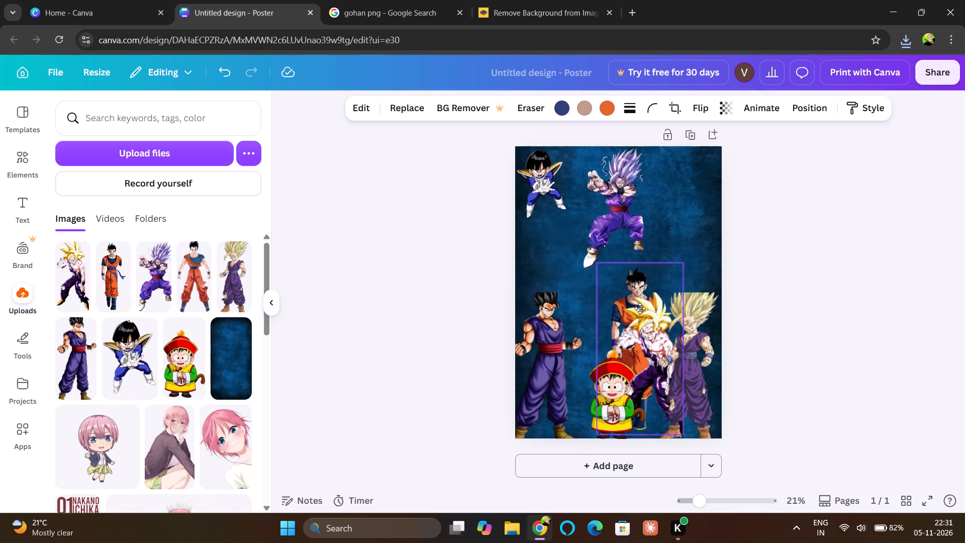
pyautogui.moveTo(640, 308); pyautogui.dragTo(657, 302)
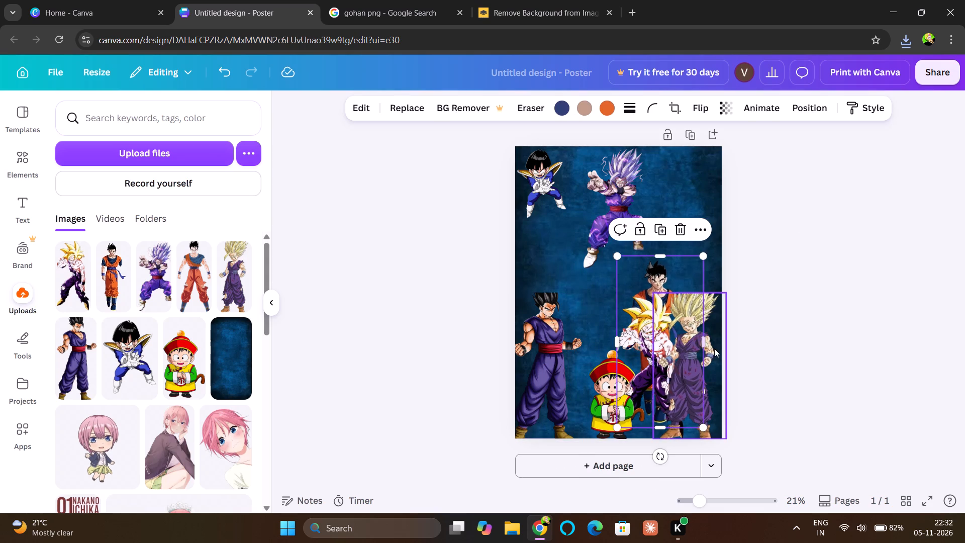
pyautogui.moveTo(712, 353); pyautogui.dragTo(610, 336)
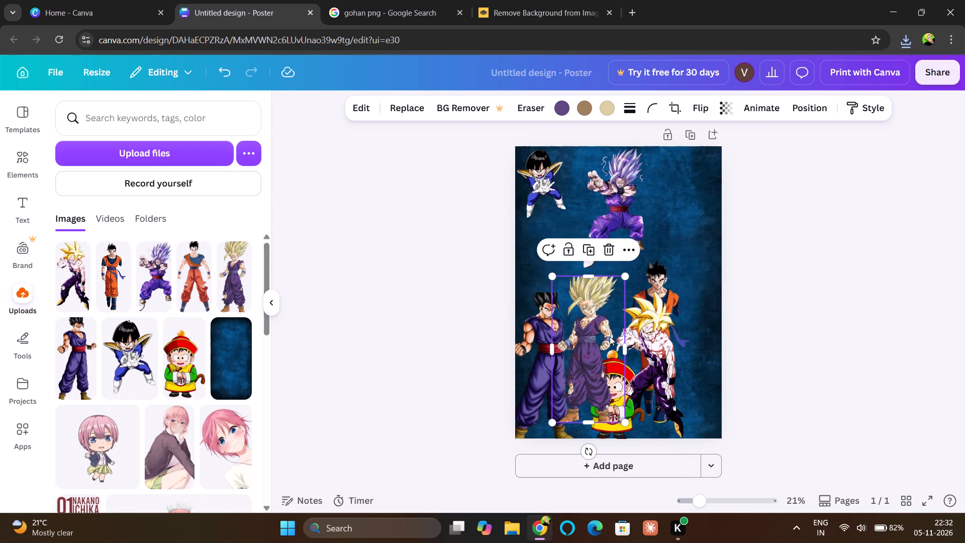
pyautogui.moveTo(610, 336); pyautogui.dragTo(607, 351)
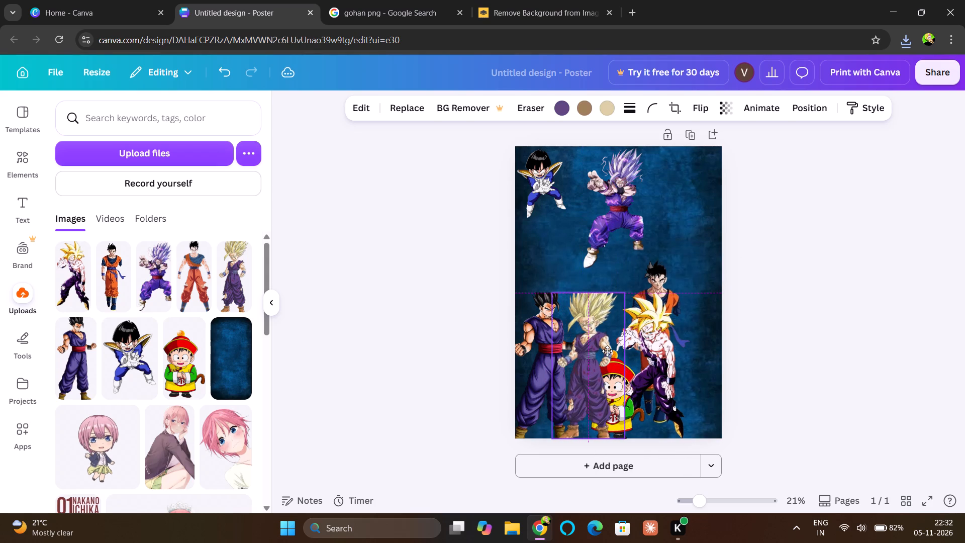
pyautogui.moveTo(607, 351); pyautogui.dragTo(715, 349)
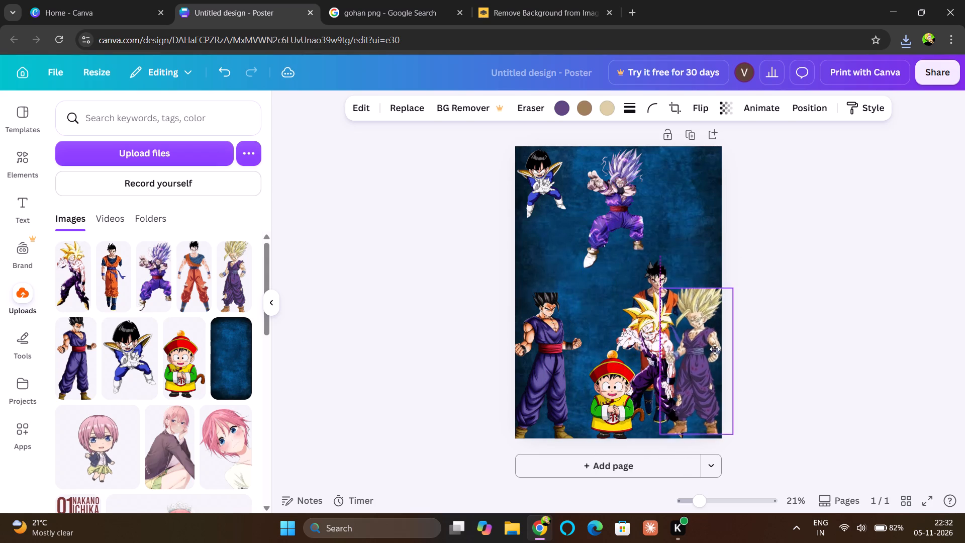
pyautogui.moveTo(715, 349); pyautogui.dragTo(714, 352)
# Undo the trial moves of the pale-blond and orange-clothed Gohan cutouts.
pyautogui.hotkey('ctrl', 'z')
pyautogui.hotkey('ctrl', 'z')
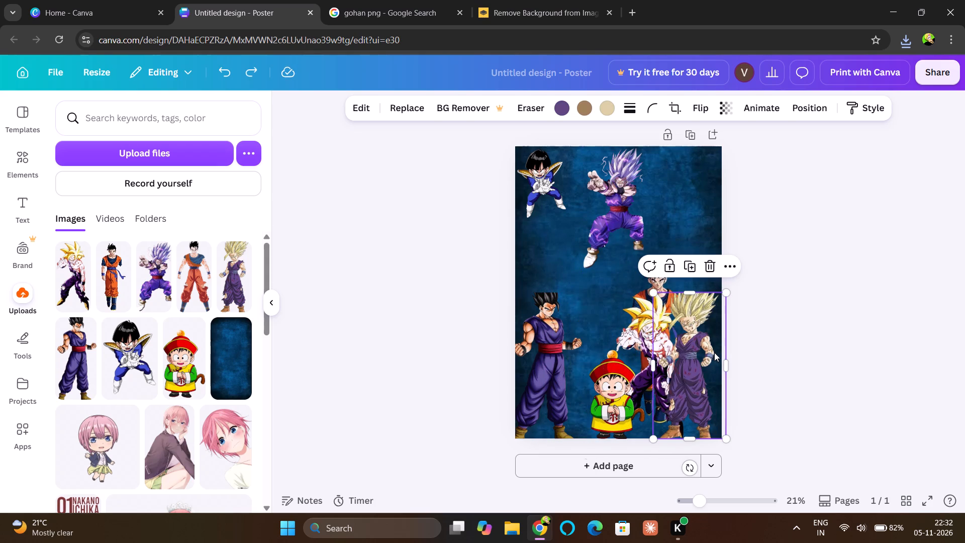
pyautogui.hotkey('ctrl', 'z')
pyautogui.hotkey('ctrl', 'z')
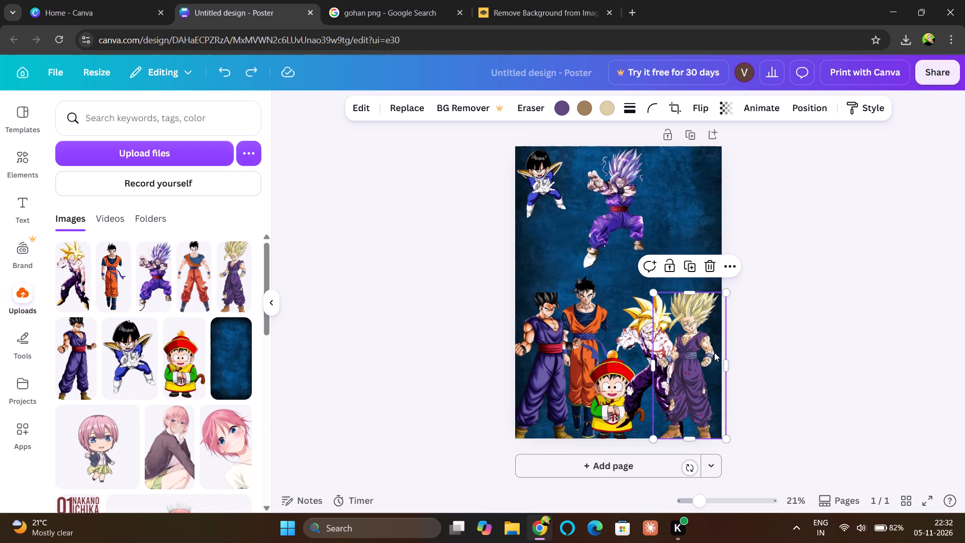
# Send the torn-clothes Super Saiyan cutout to the back and bring it forward one layer, just above the blue background.
pyautogui.click(638, 321)
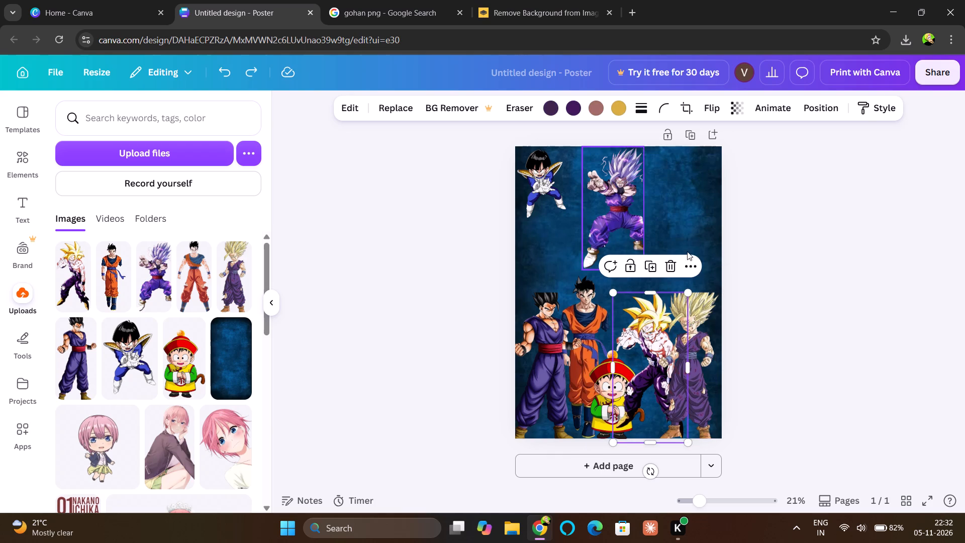
pyautogui.click(687, 265)
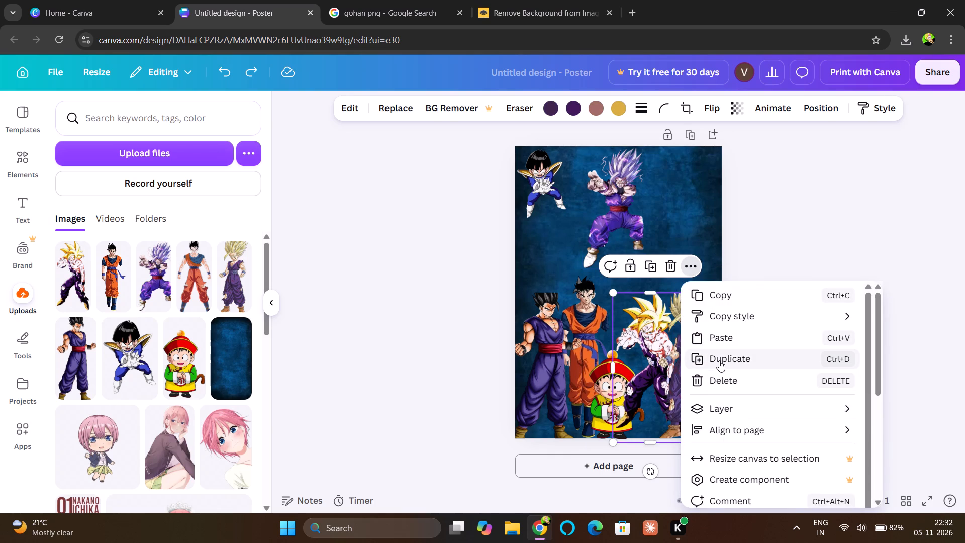
pyautogui.click(718, 412)
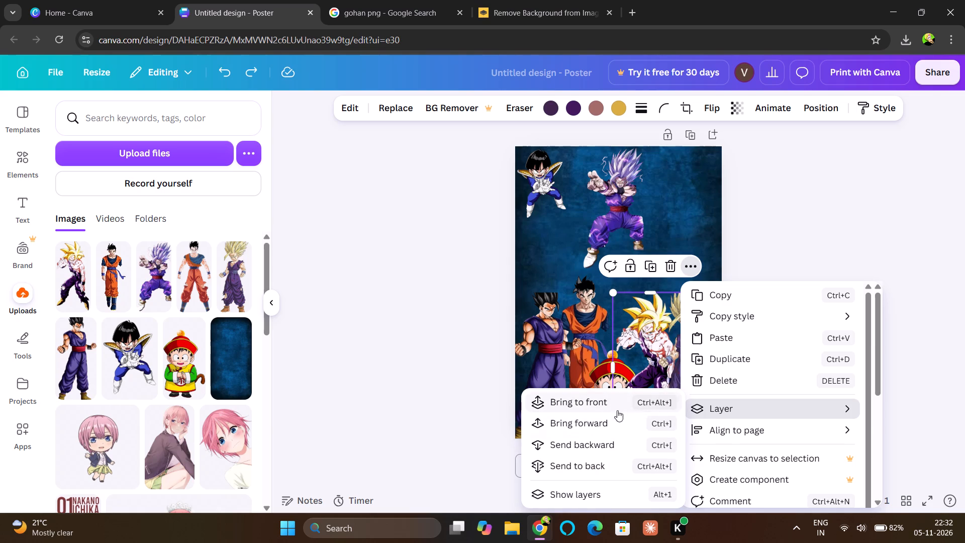
pyautogui.click(586, 466)
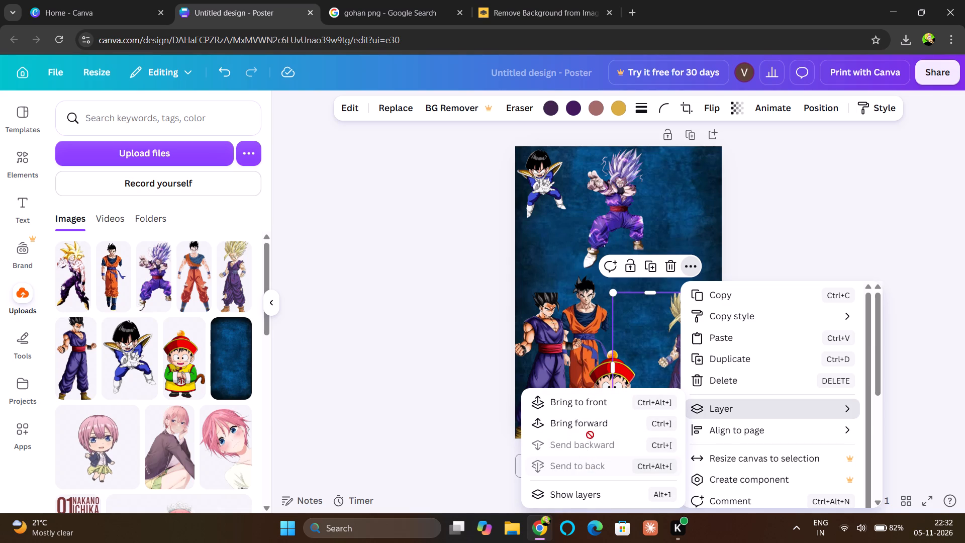
pyautogui.click(592, 431)
pyautogui.click(832, 237)
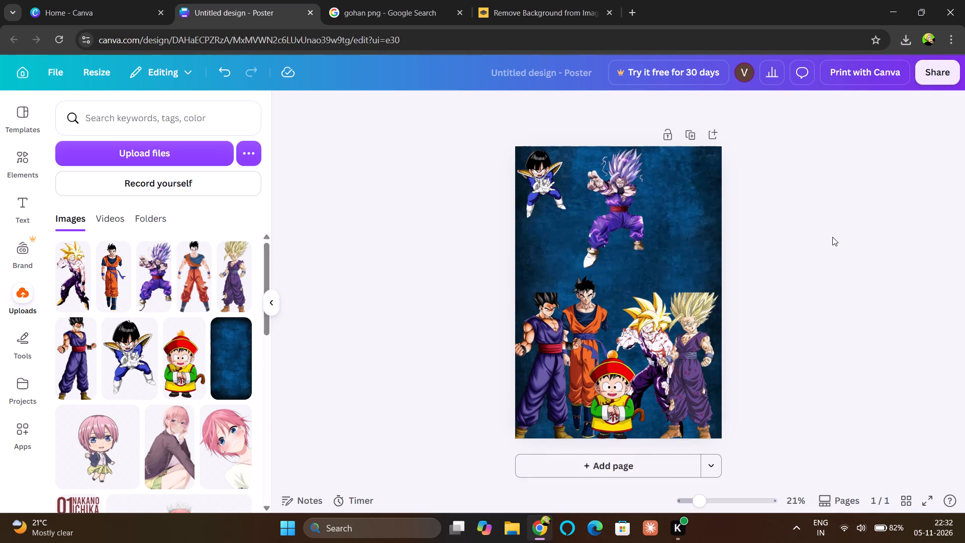
# Nudge kid Gohan slightly right so he stands centred in front of the bottom row of characters.
pyautogui.moveTo(618, 396); pyautogui.dragTo(624, 396)
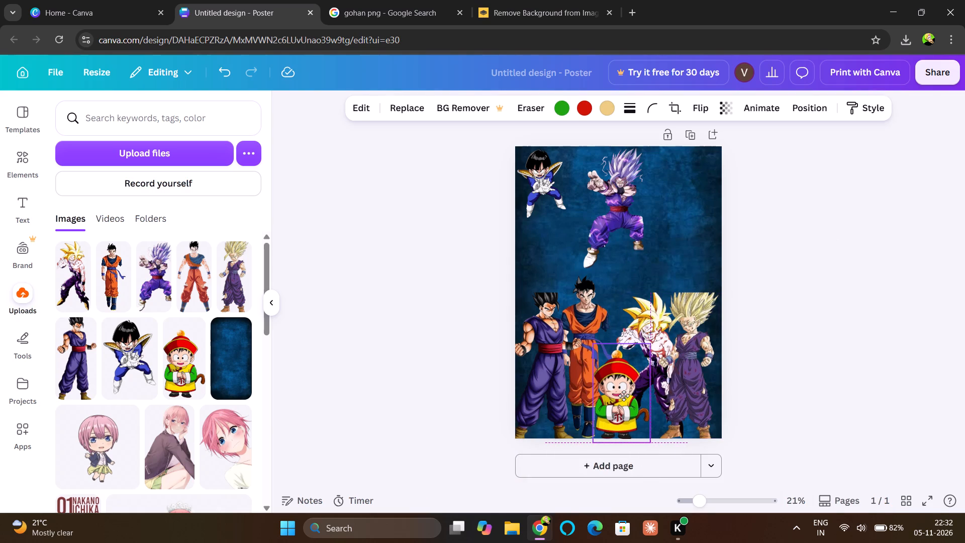
pyautogui.moveTo(624, 396); pyautogui.dragTo(623, 396)
pyautogui.click(790, 302)
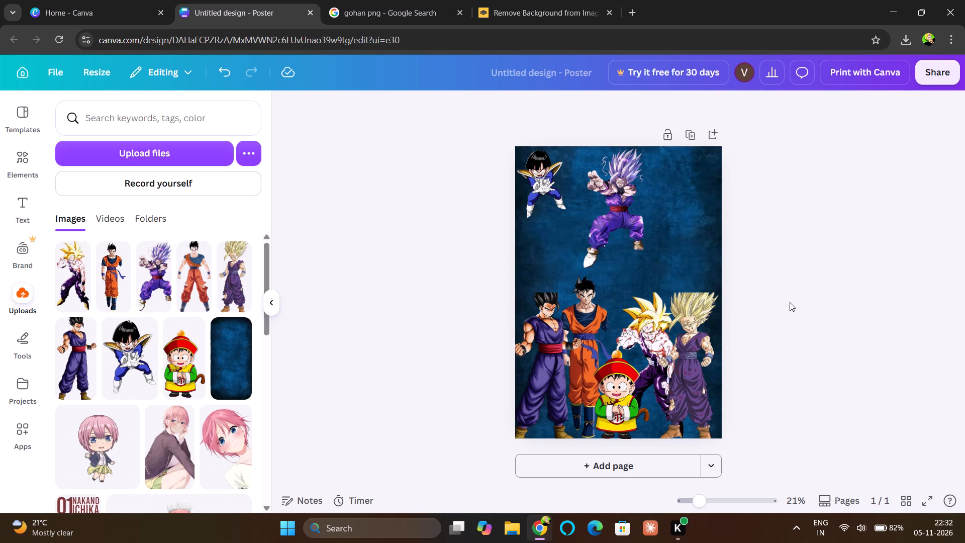
# Browse the "gohan png" image results in Google for another Gohan version, comparing against the poster.
pyautogui.click(399, 0)
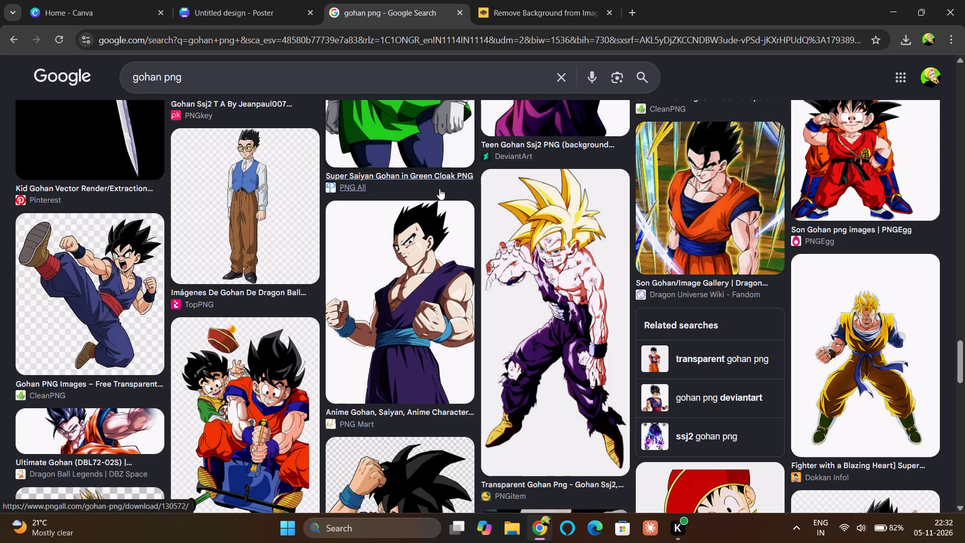
pyautogui.scroll(-5, 415, 299)
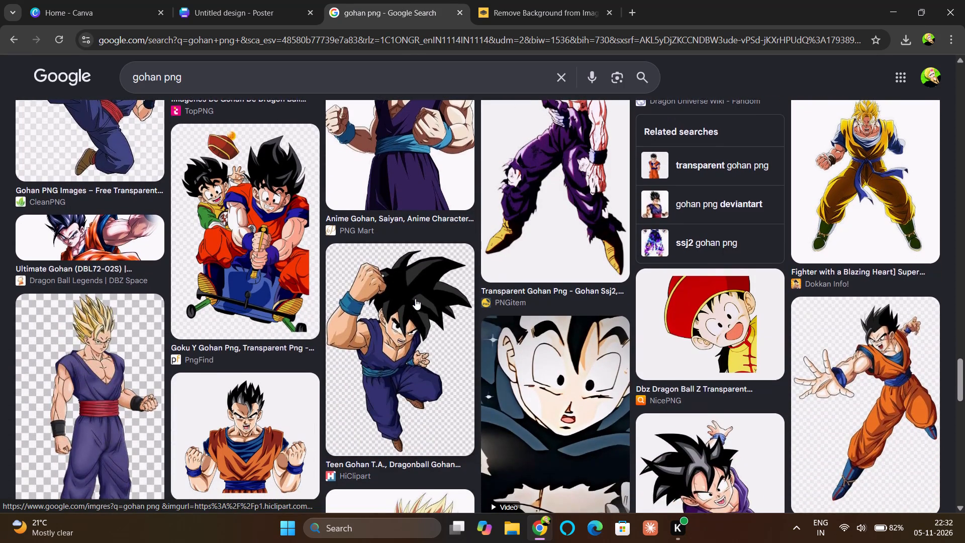
pyautogui.scroll(-1, 415, 299)
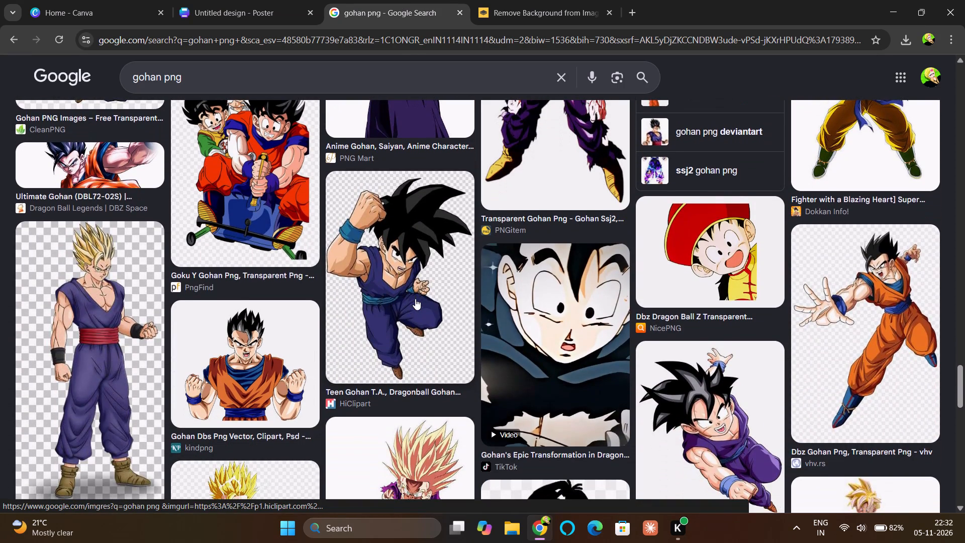
pyautogui.scroll(-3, 415, 299)
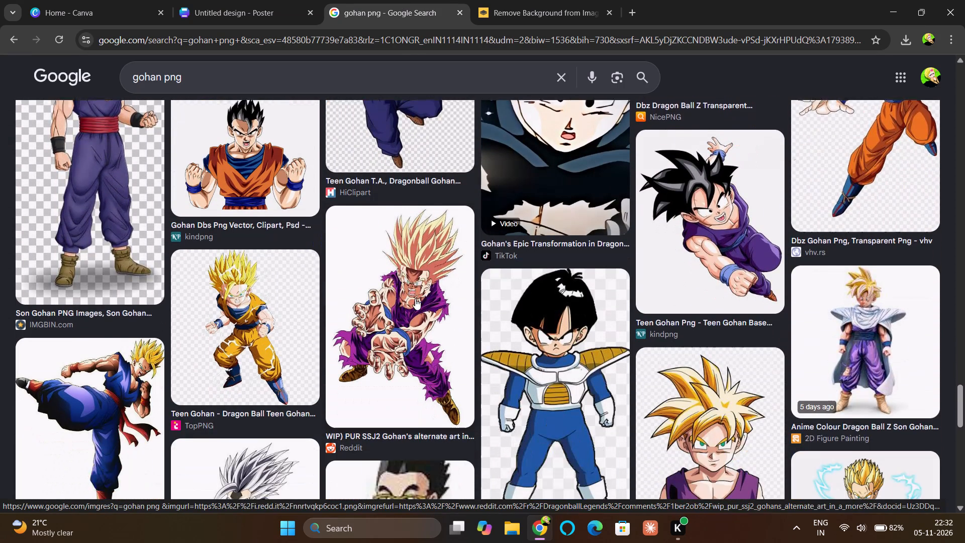
pyautogui.scroll(-2, 415, 299)
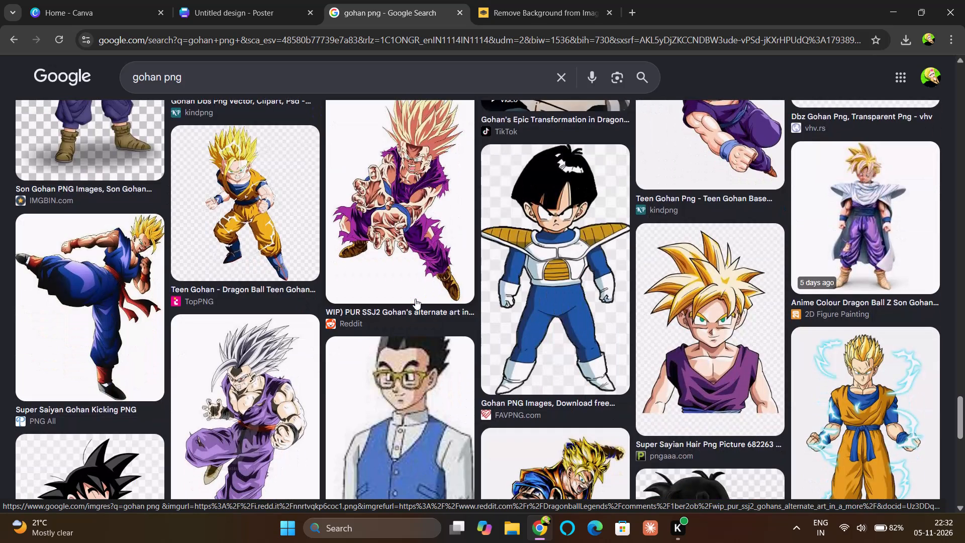
pyautogui.click(238, 1)
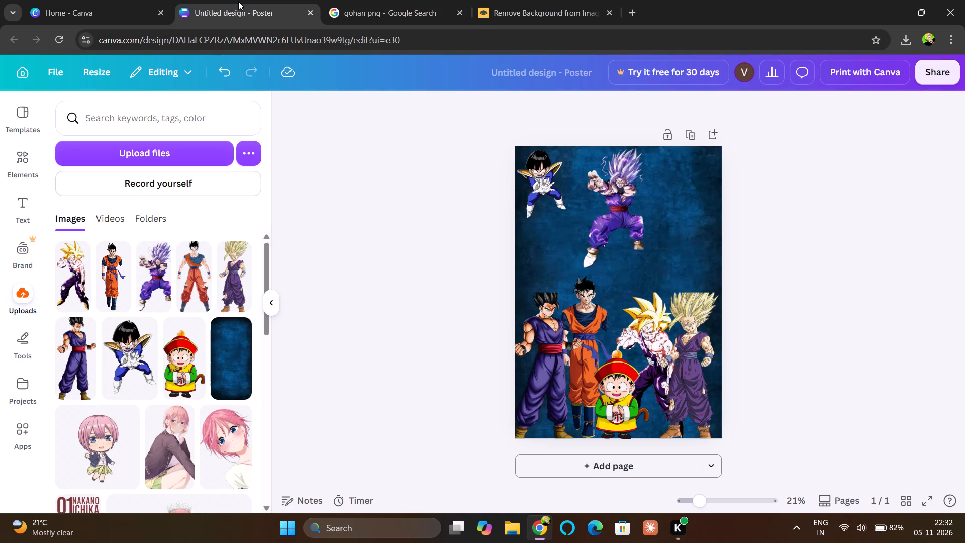
pyautogui.click(354, 9)
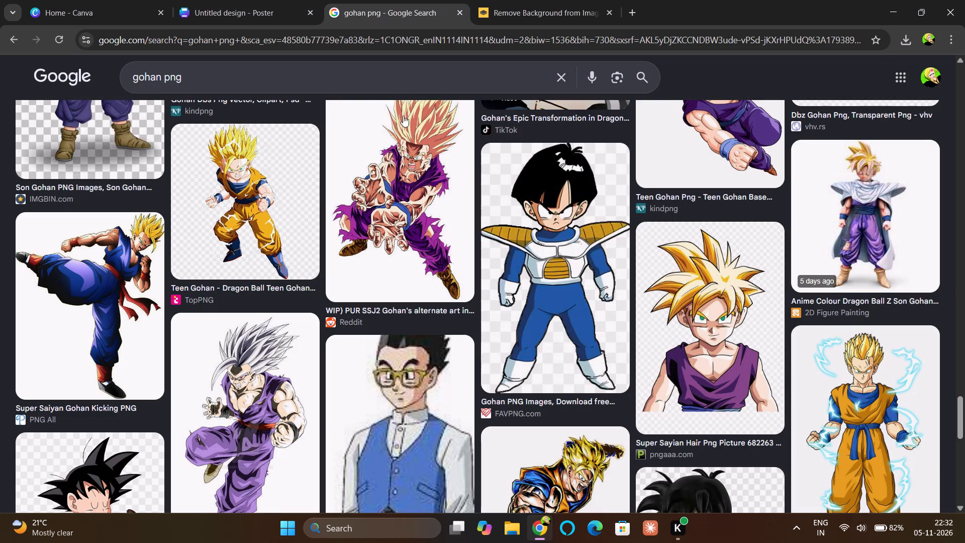
pyautogui.scroll(-7, 435, 282)
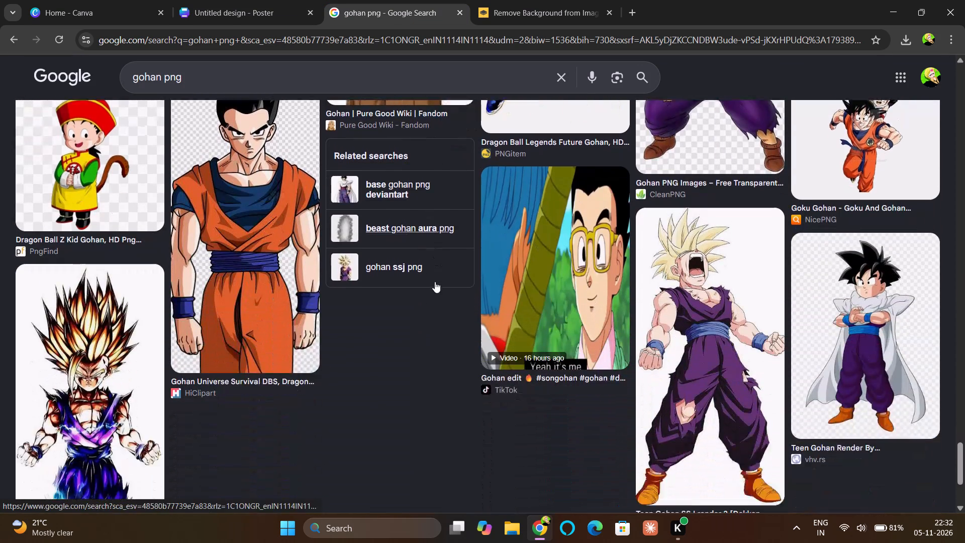
pyautogui.scroll(-1, 435, 282)
# Back in Canva, move the spiky-lavender-haired Gohan cutout from the poster's top centre to its top-right corner.
pyautogui.click(207, 0)
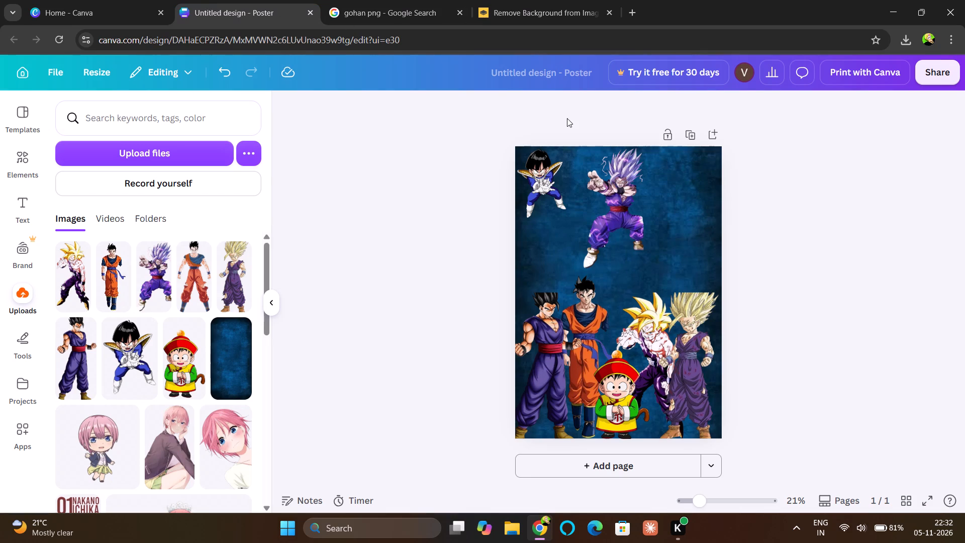
pyautogui.moveTo(622, 193); pyautogui.dragTo(678, 190)
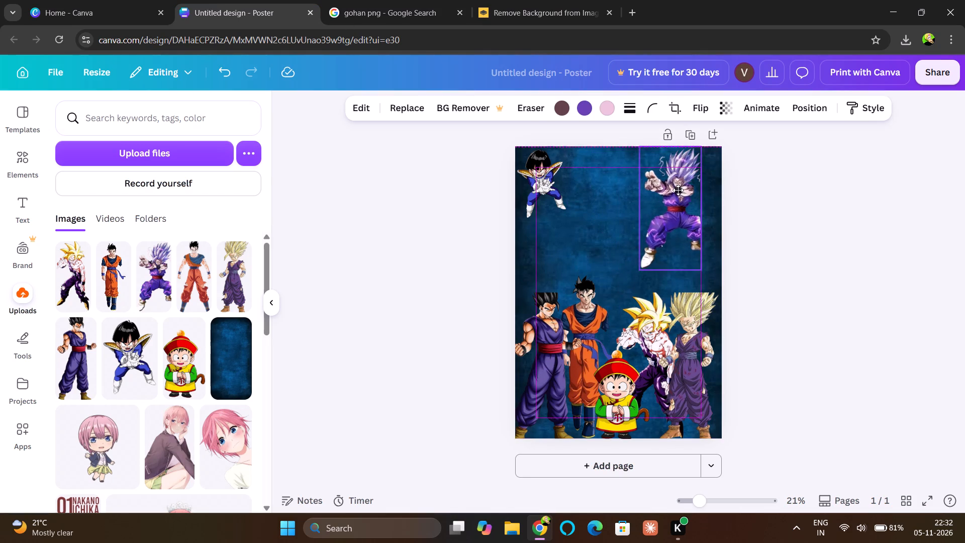
pyautogui.moveTo(678, 190); pyautogui.dragTo(697, 191)
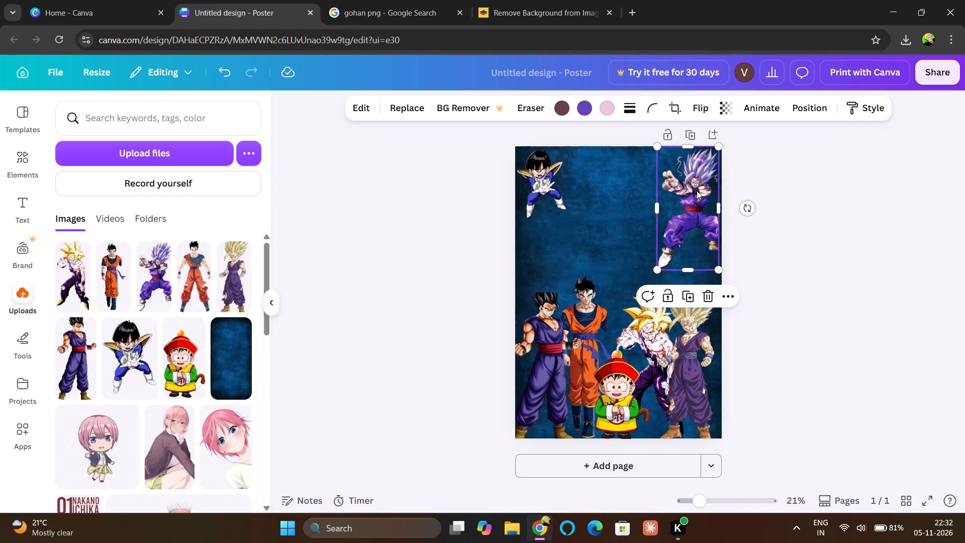
pyautogui.click(775, 226)
# In the "gohan png" Google results, find the Super Saiyan Gohan holding a sword and save the image to Downloads.
pyautogui.click(382, 6)
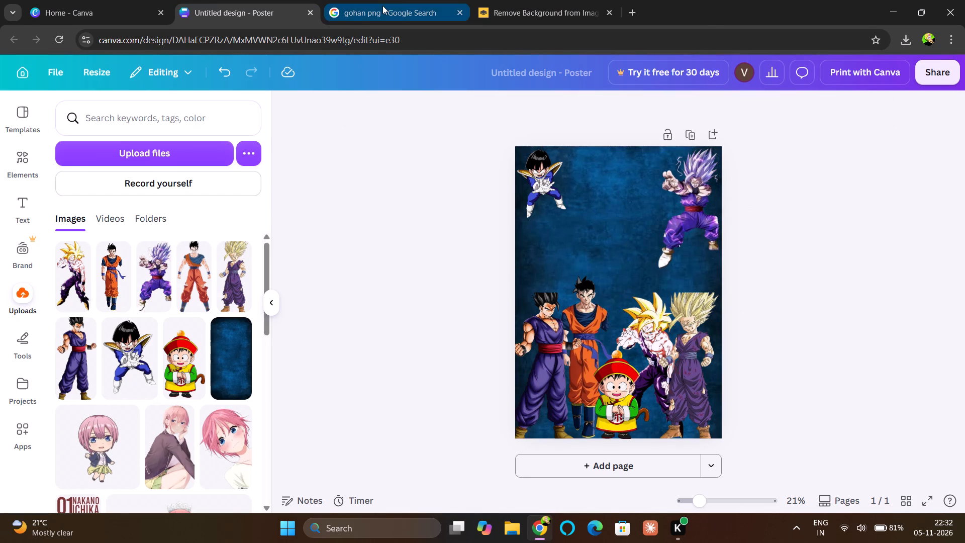
pyautogui.scroll(-3, 465, 244)
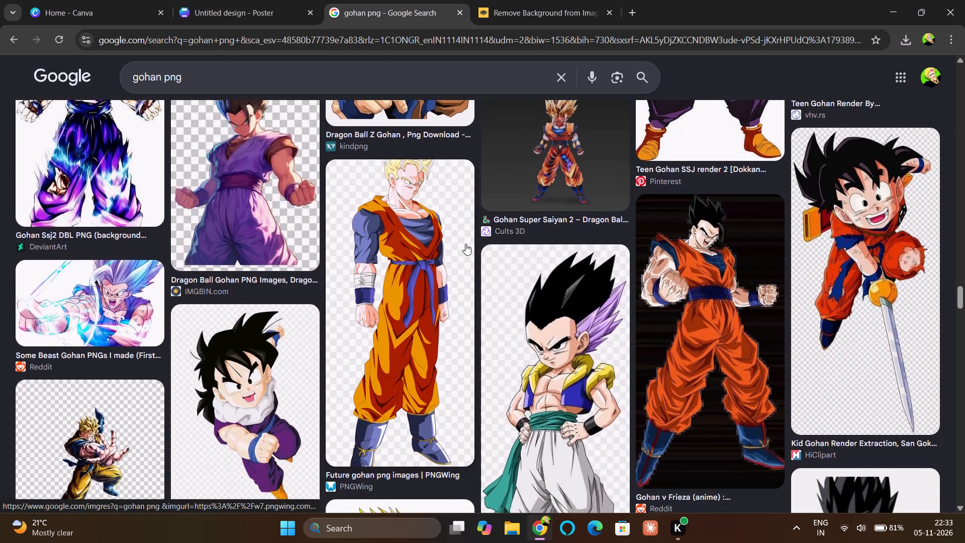
pyautogui.scroll(-2, 465, 244)
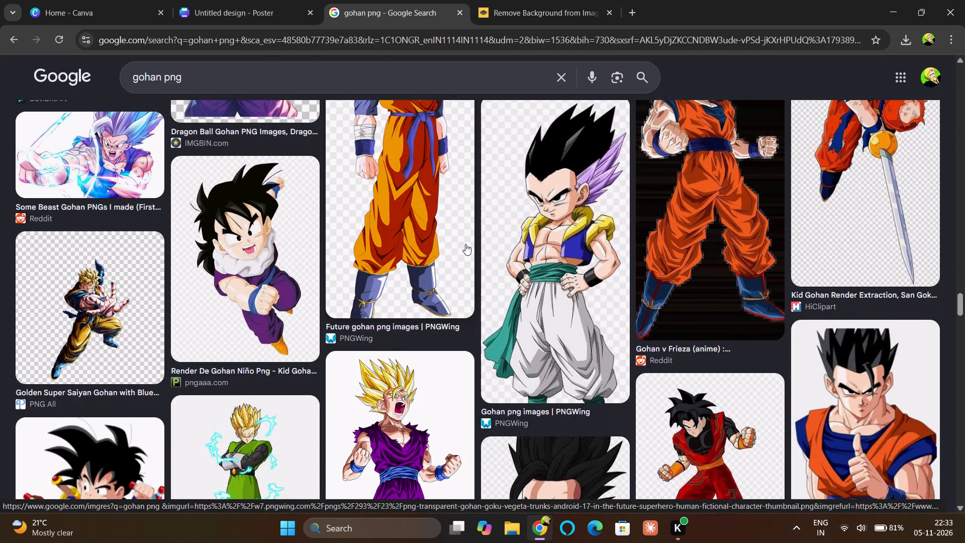
pyautogui.scroll(-5, 465, 244)
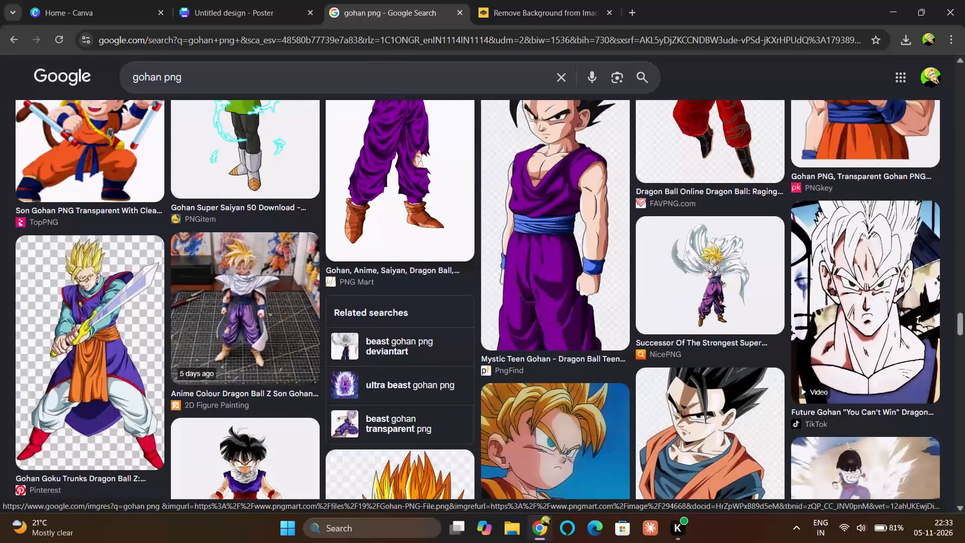
pyautogui.rightClick(118, 320)
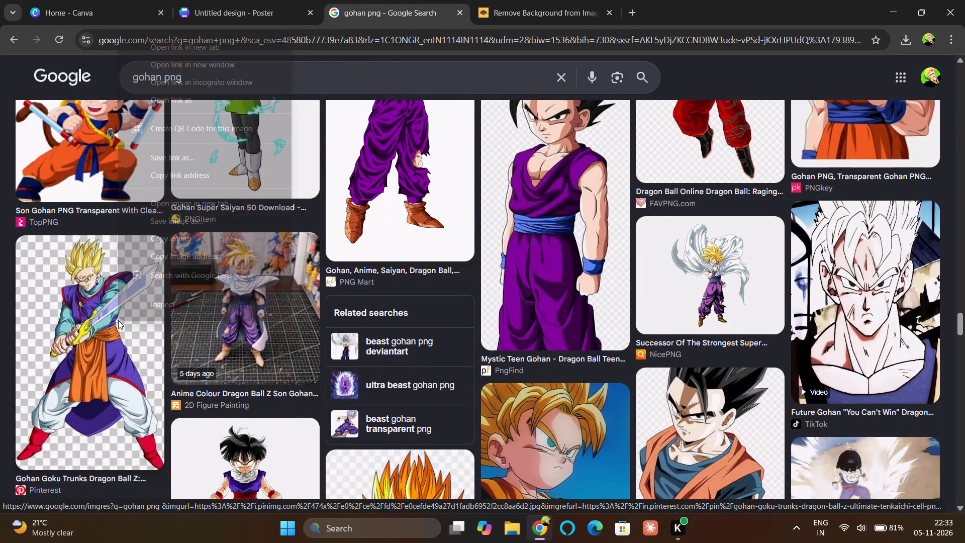
pyautogui.click(190, 225)
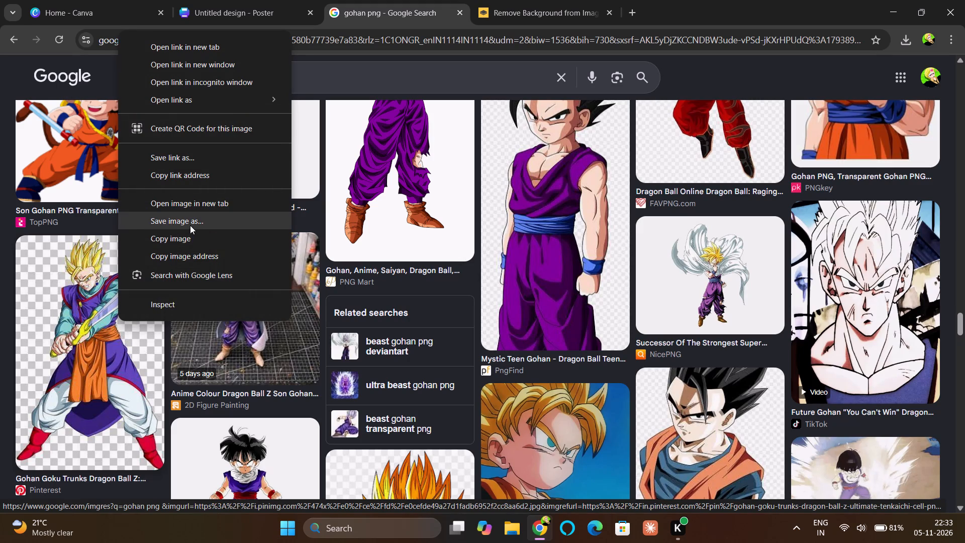
pyautogui.click(363, 276)
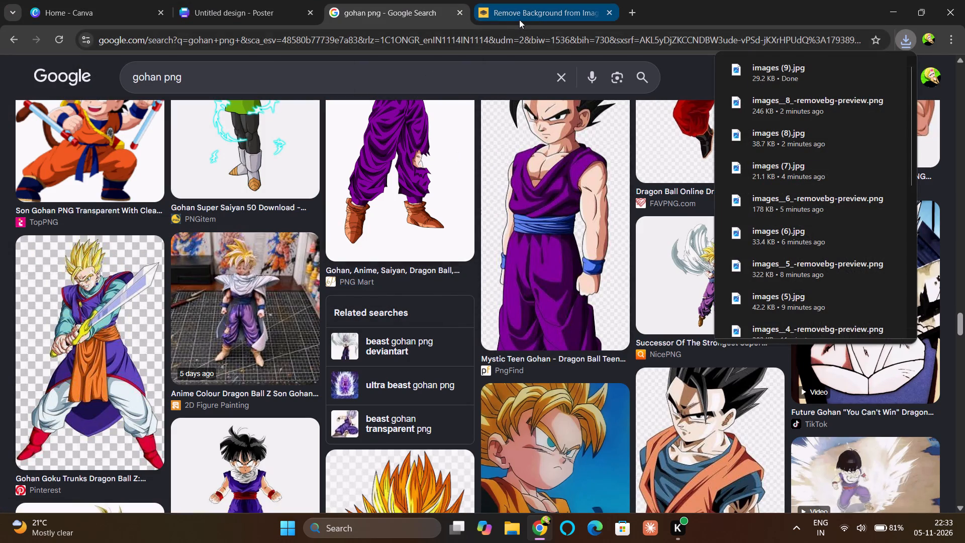
# Switch to remove.bg and upload the saved images (9) file for background removal.
pyautogui.click(520, 19)
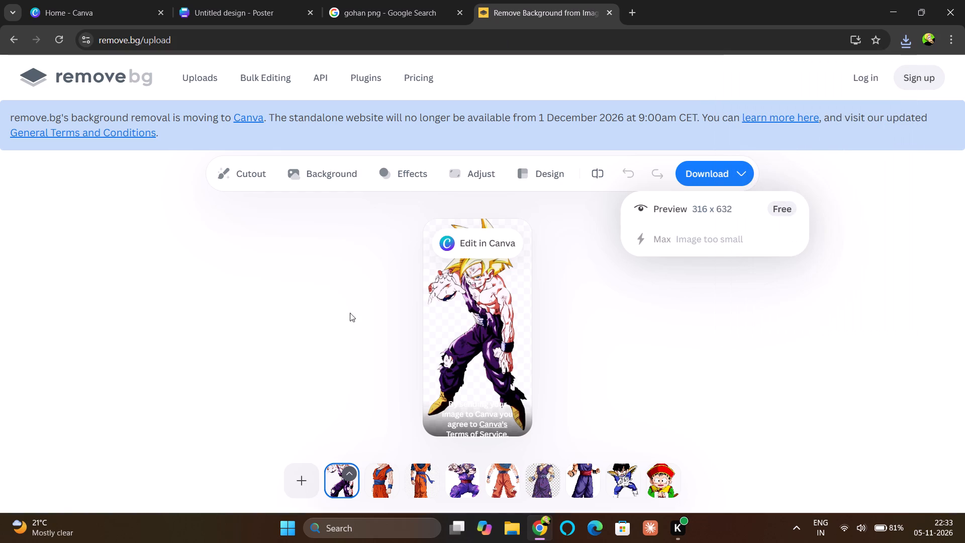
pyautogui.click(301, 473)
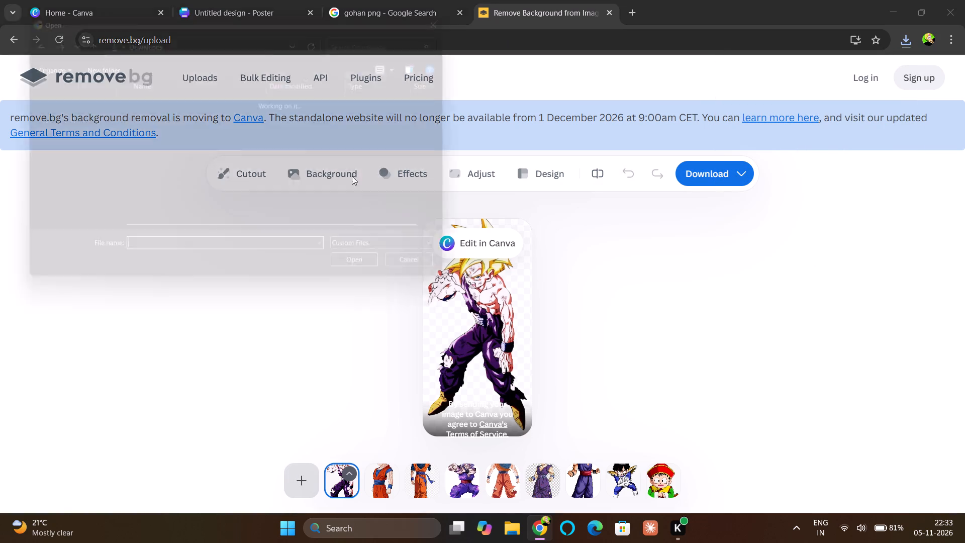
pyautogui.click(325, 115)
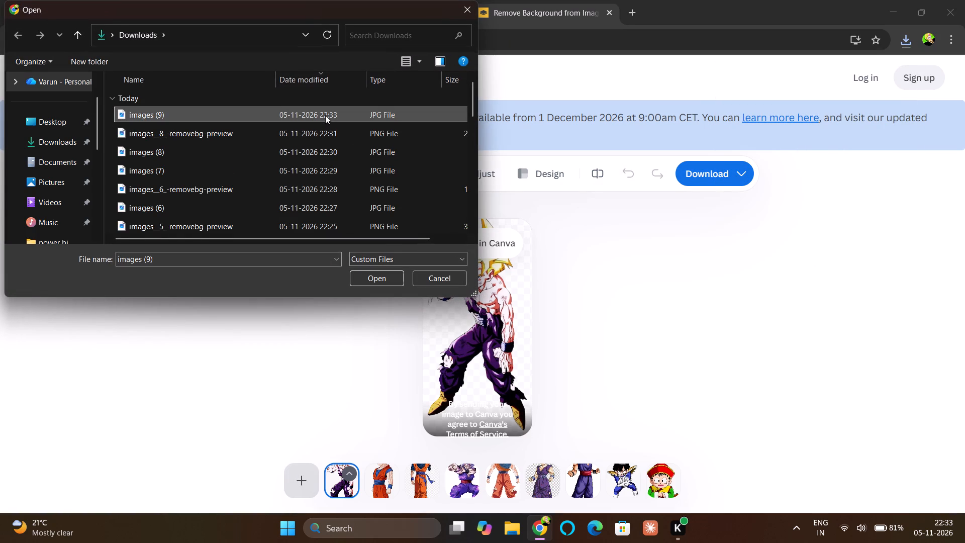
pyautogui.click(385, 284)
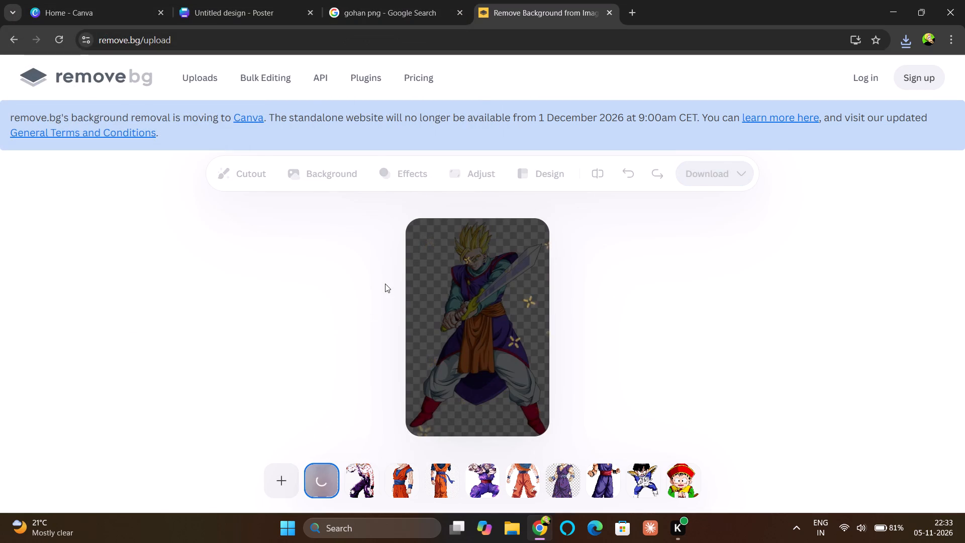
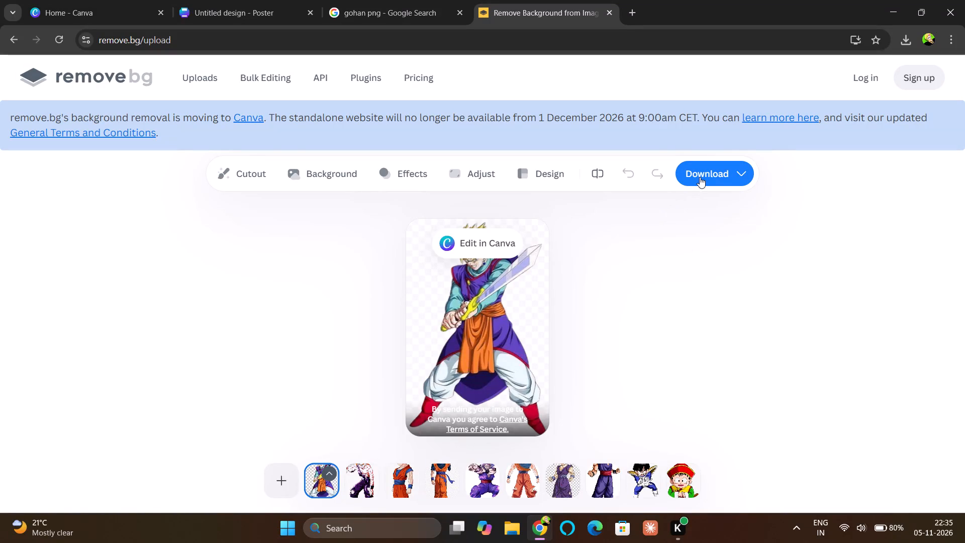
# Download the preview-size background-free cutout of the sword-wielding Super Saiyan Gohan from remove.bg.
pyautogui.click(700, 177)
pyautogui.click(679, 200)
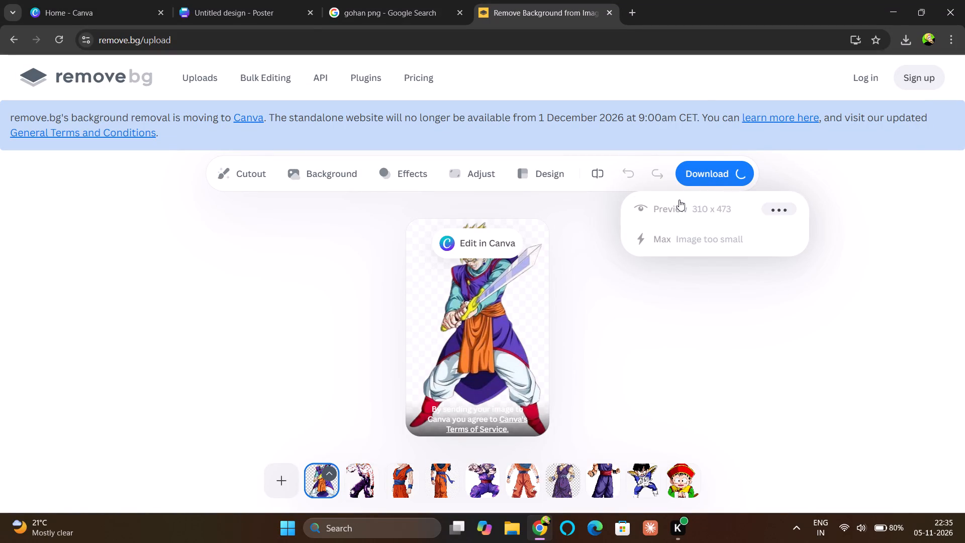
# Switch to the Canva poster and upload the images__9_-removebg-preview file from Downloads.
pyautogui.click(268, 3)
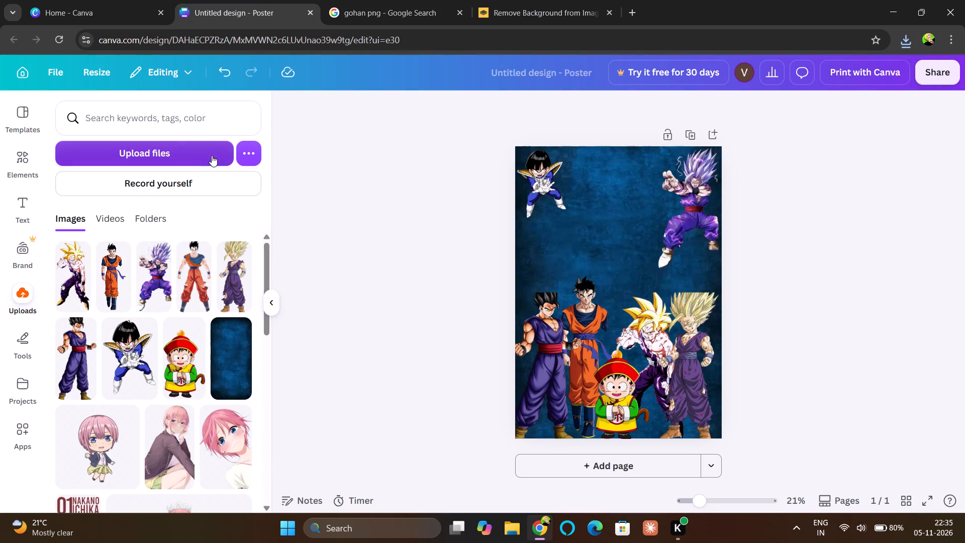
pyautogui.click(212, 155)
pyautogui.click(162, 115)
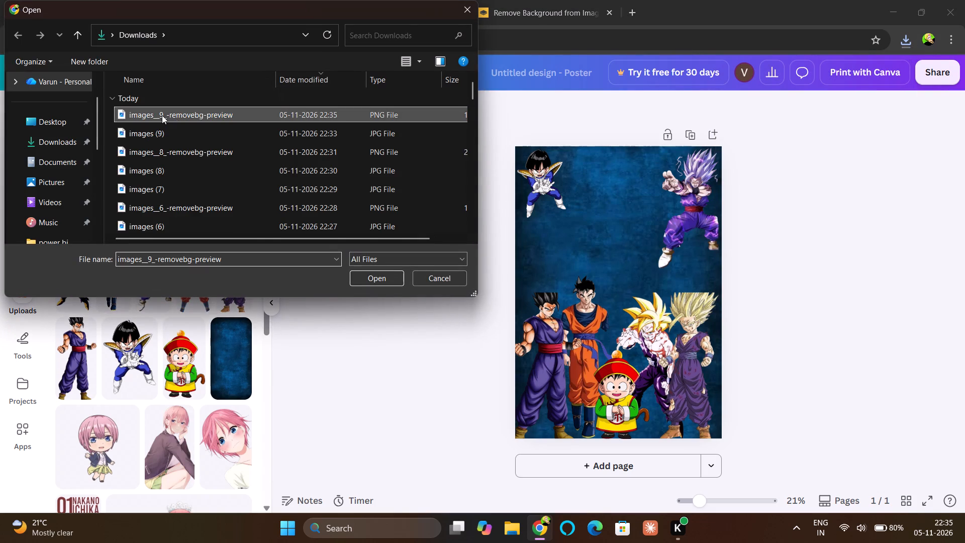
pyautogui.click(361, 273)
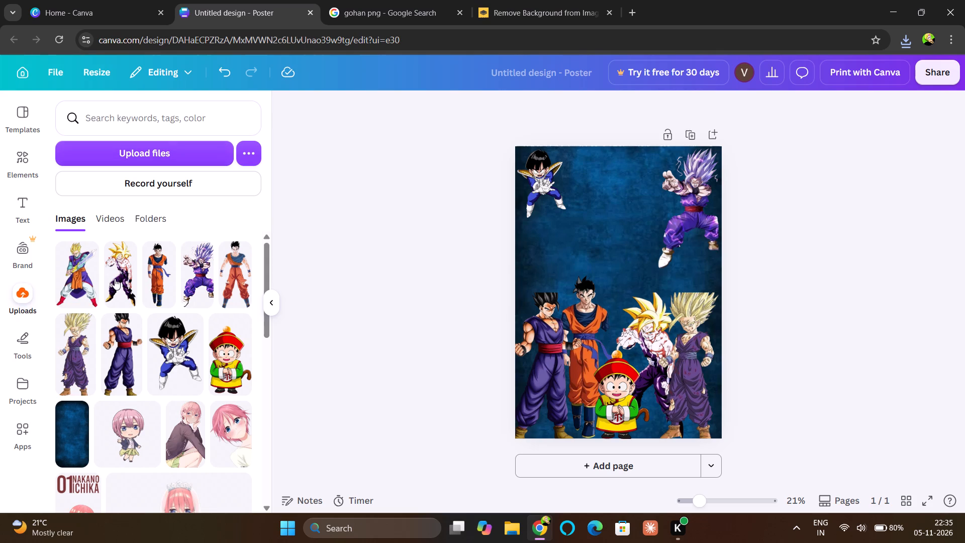
# Add the sword-wielding Gohan cutout to the poster, shrink it, and place it at the top centre between the two upper Gohans.
pyautogui.click(86, 280)
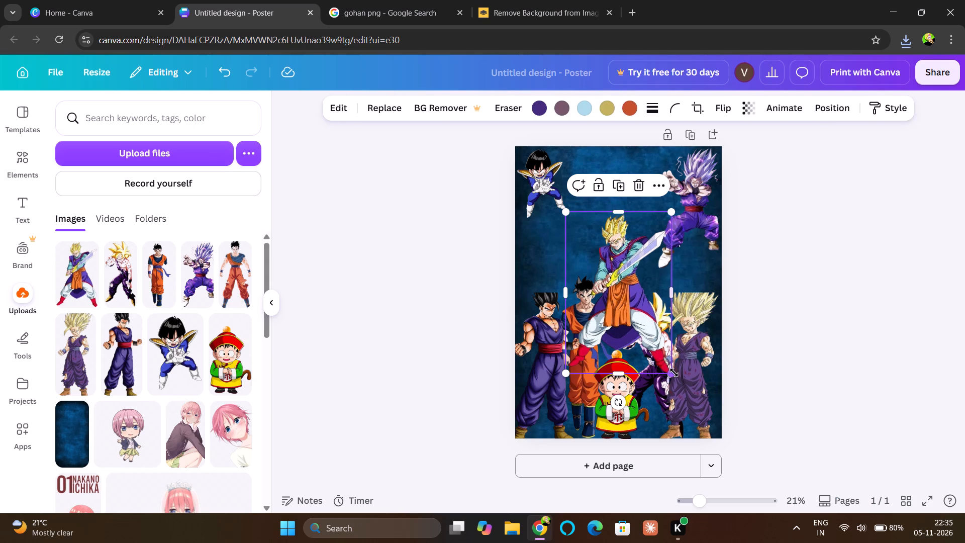
pyautogui.moveTo(672, 371); pyautogui.dragTo(654, 334)
pyautogui.moveTo(620, 274); pyautogui.dragTo(620, 270)
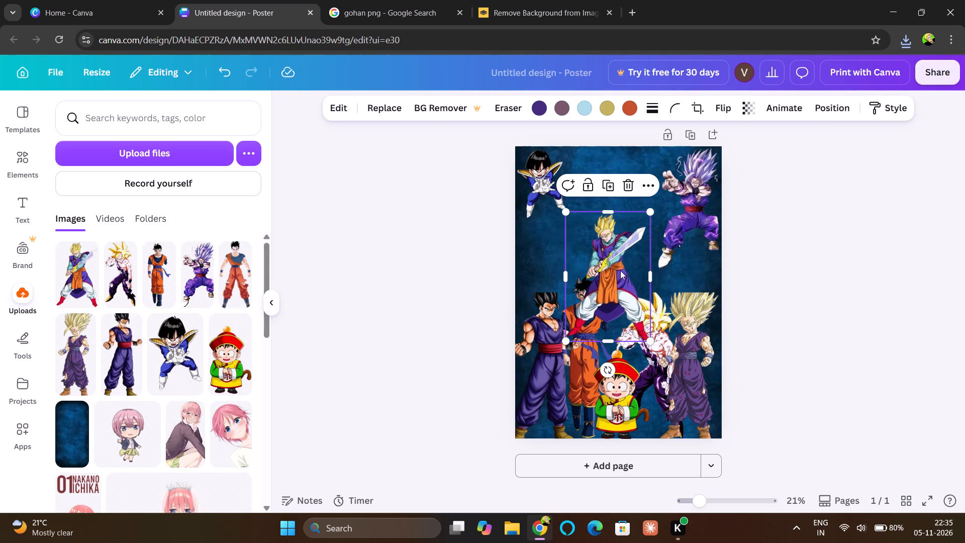
pyautogui.moveTo(620, 270); pyautogui.dragTo(622, 209)
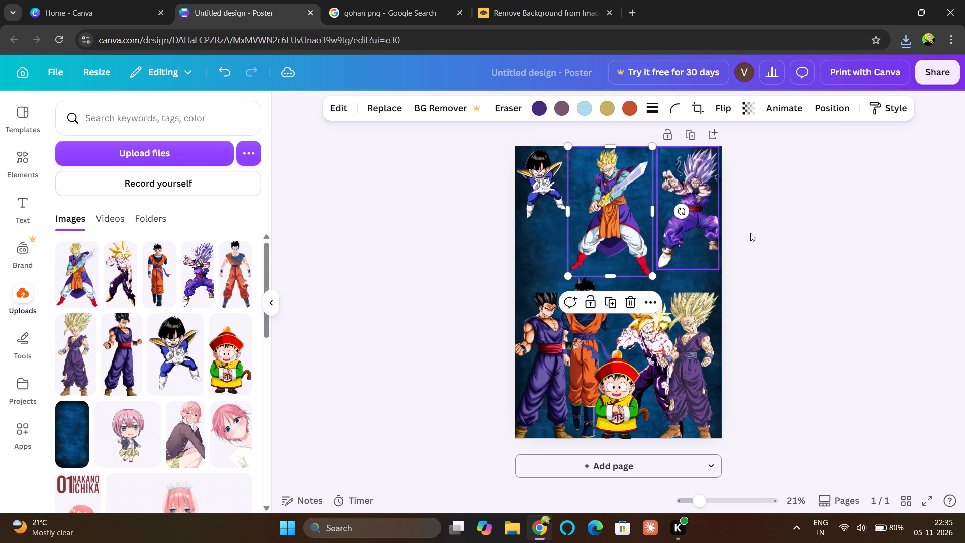
pyautogui.click(755, 235)
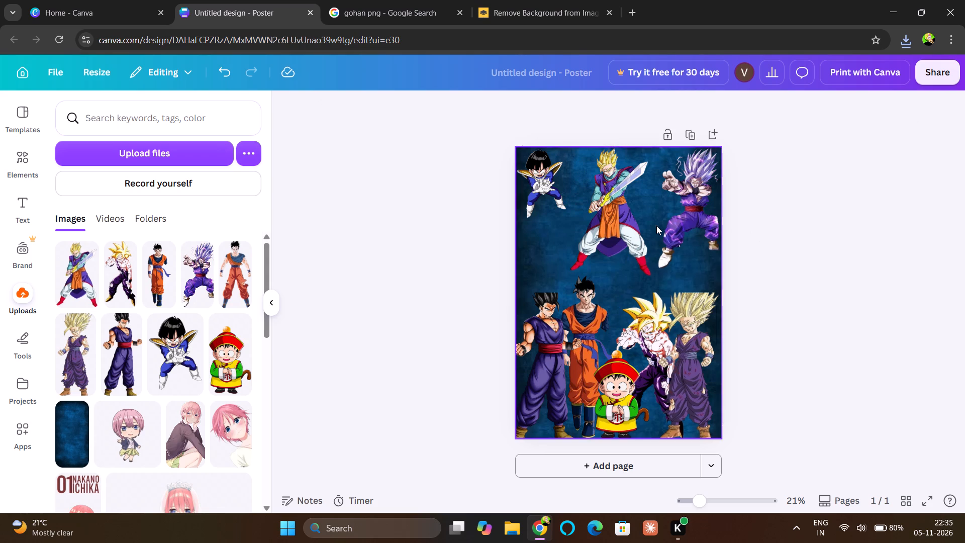
# Browse further through the "gohan png" image results in Google for another Gohan version, comparing against the Canva poster.
pyautogui.click(368, 4)
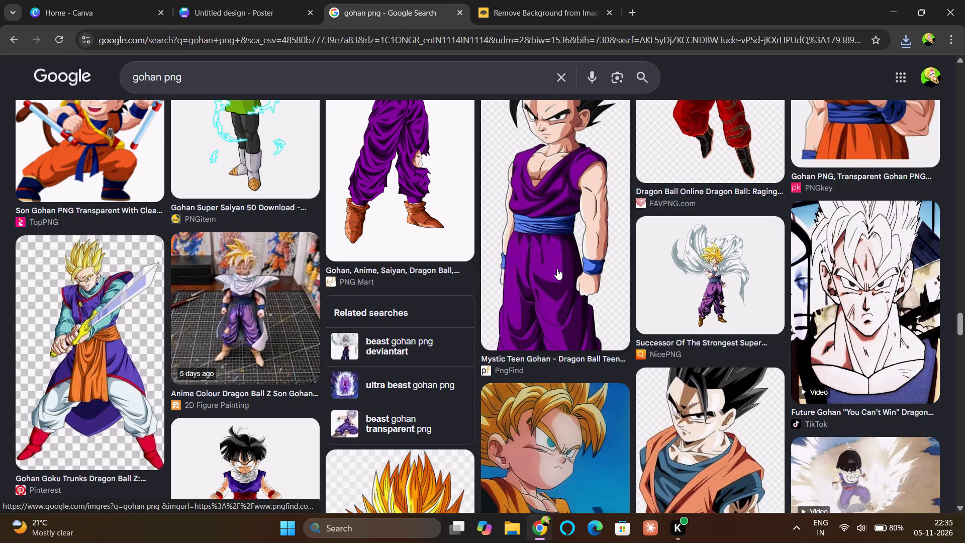
pyautogui.scroll(-2, 533, 343)
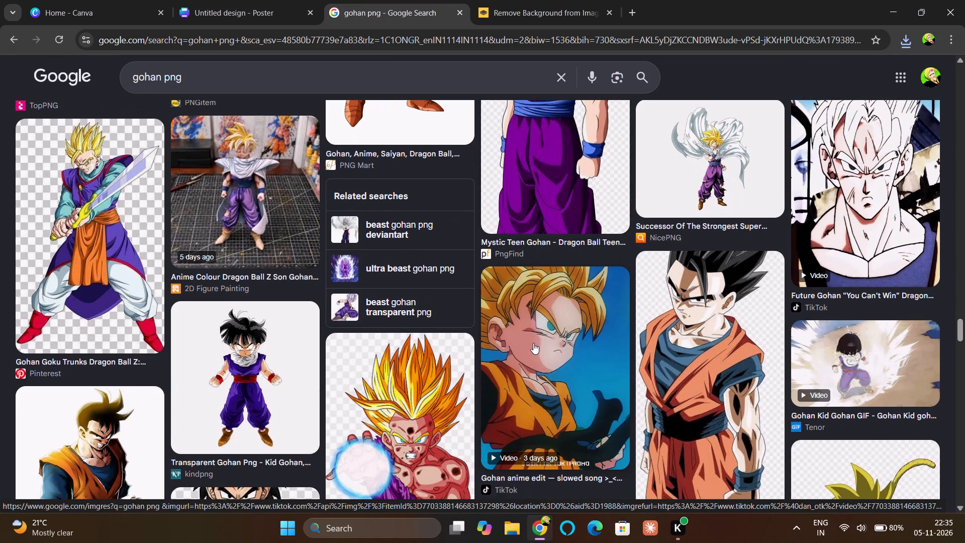
pyautogui.scroll(-2, 533, 343)
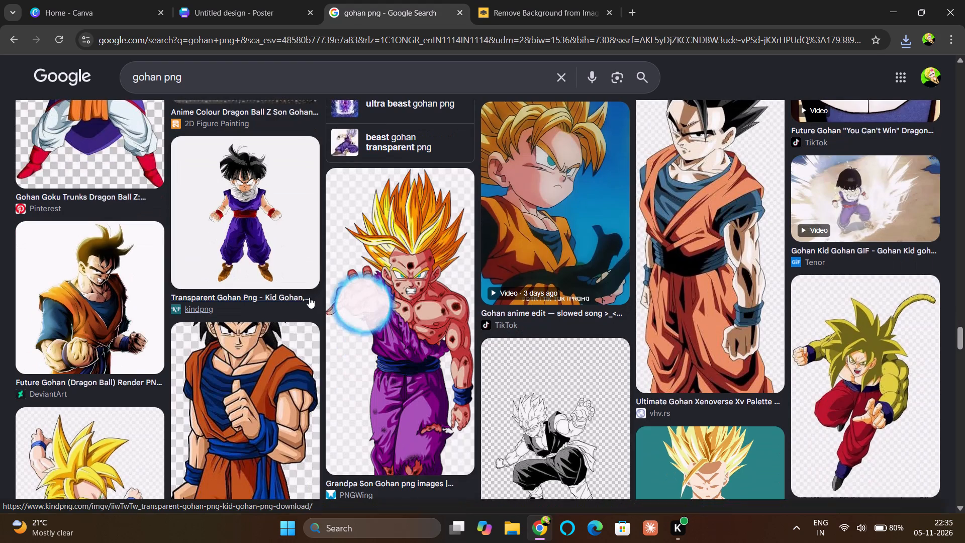
pyautogui.scroll(-2, 309, 297)
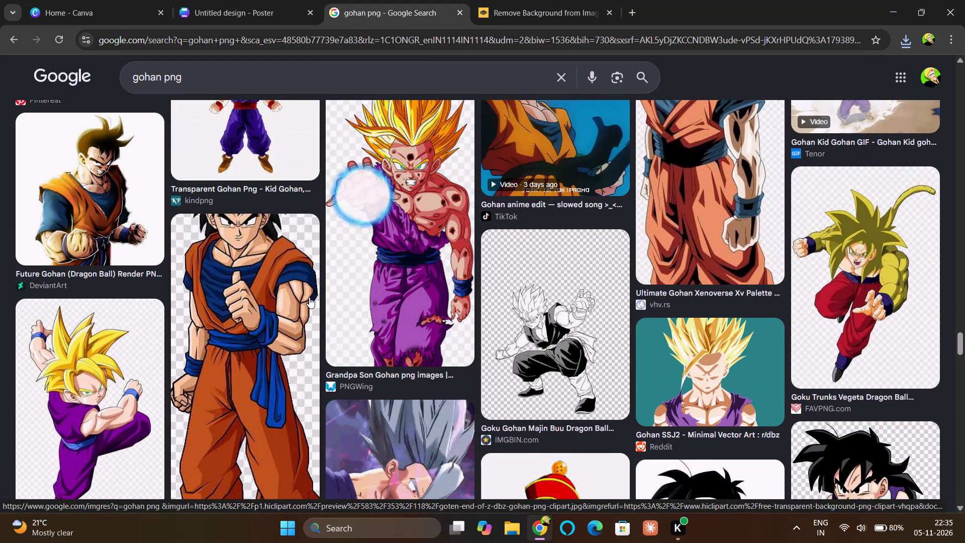
pyautogui.scroll(-2, 309, 297)
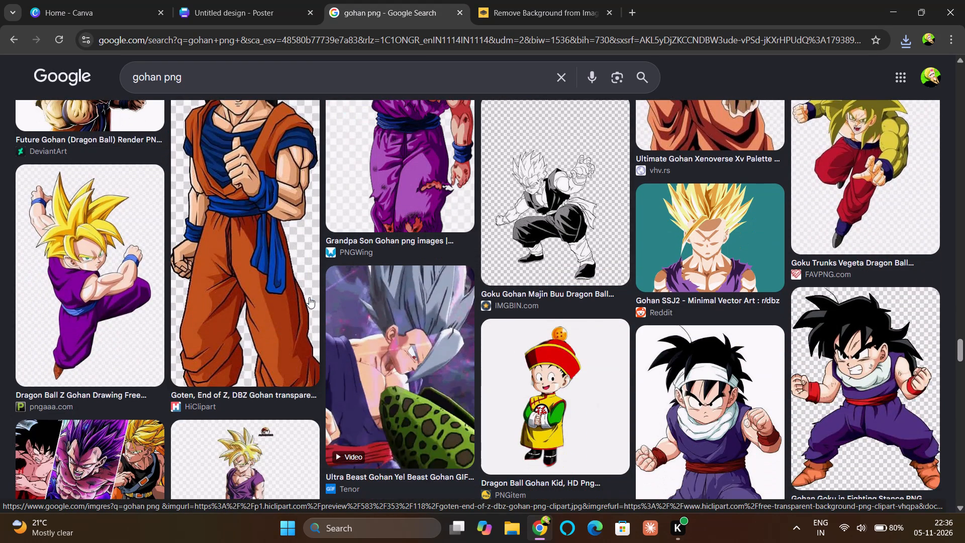
pyautogui.click(240, 1)
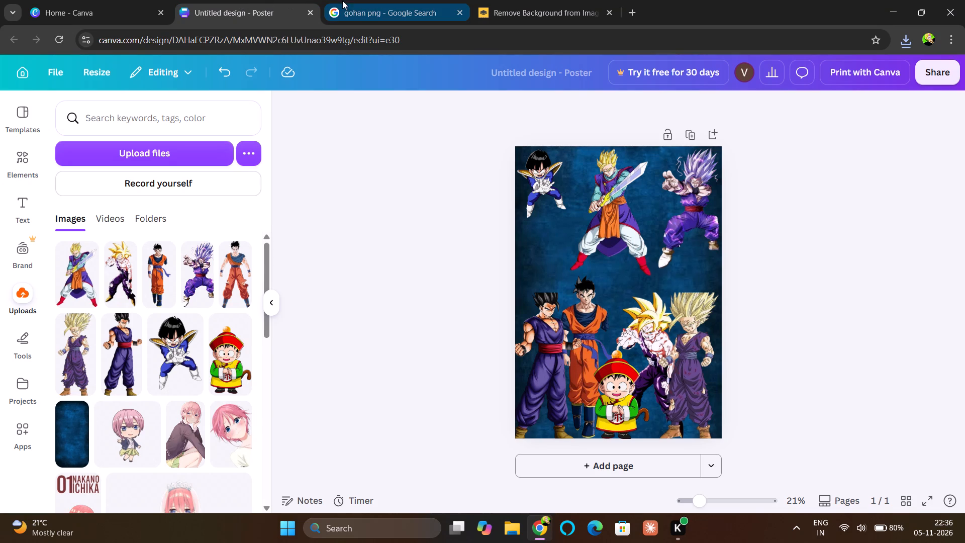
pyautogui.click(365, 4)
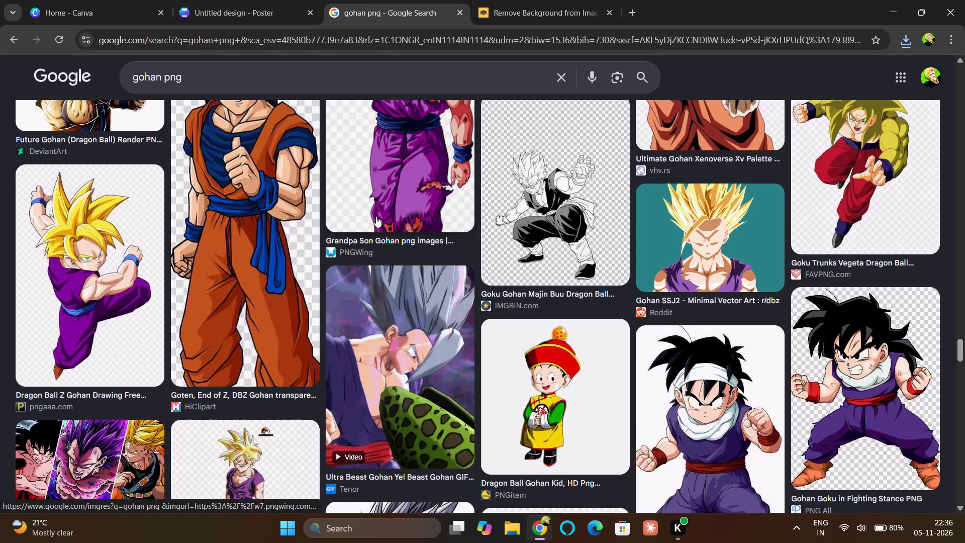
pyautogui.scroll(-2, 376, 216)
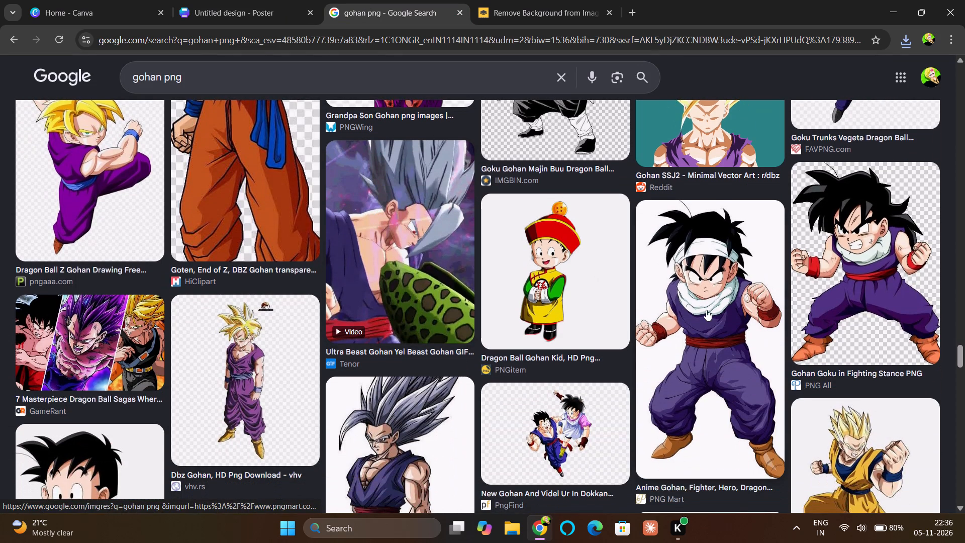
pyautogui.scroll(-3, 706, 310)
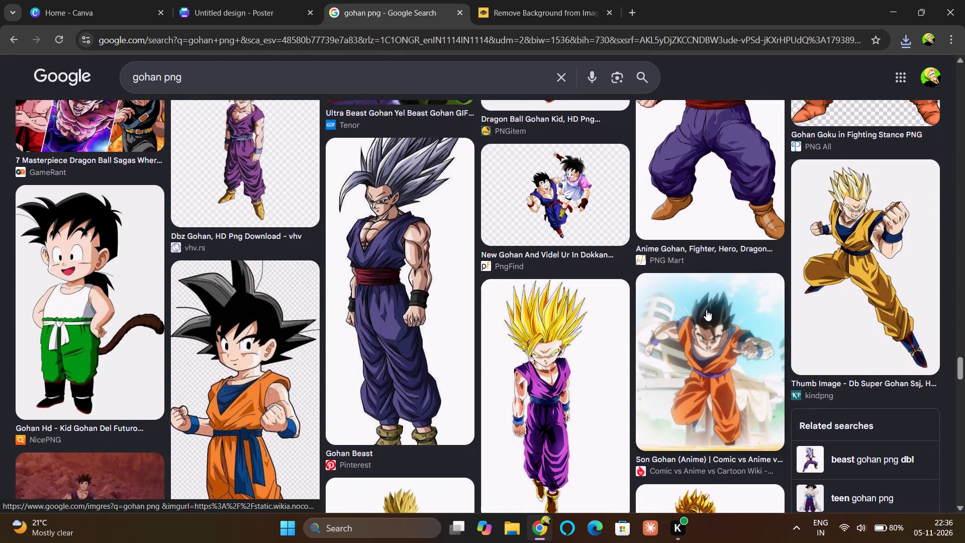
pyautogui.scroll(-5, 706, 310)
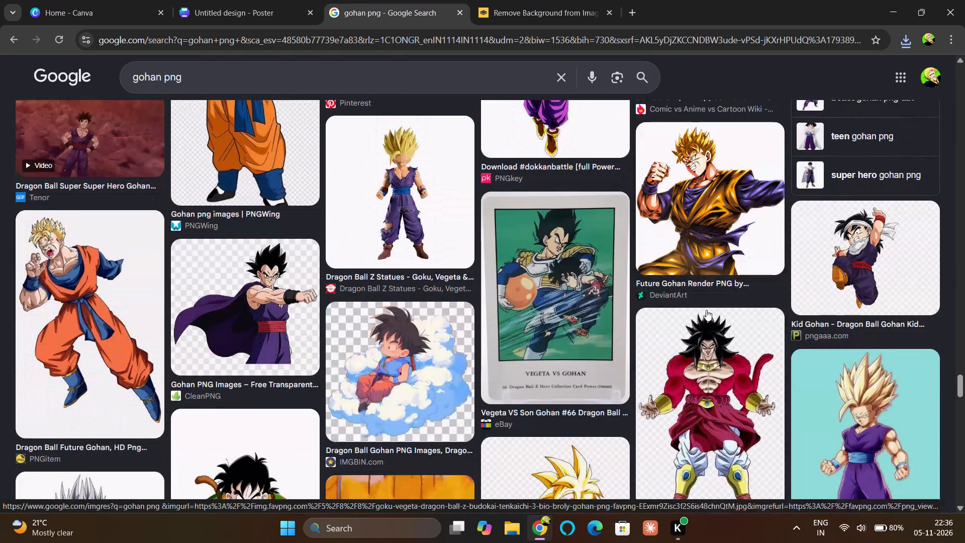
pyautogui.scroll(-3, 706, 310)
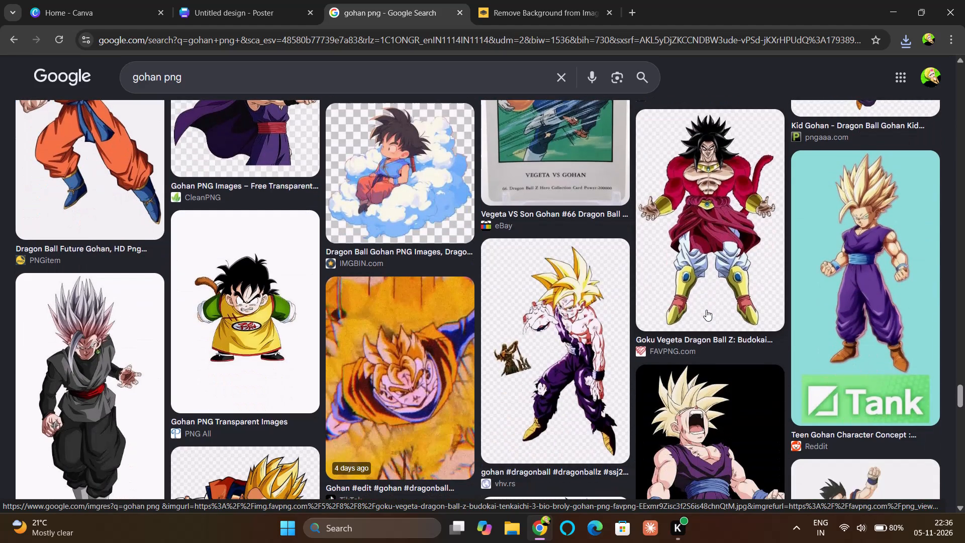
pyautogui.scroll(-2, 706, 310)
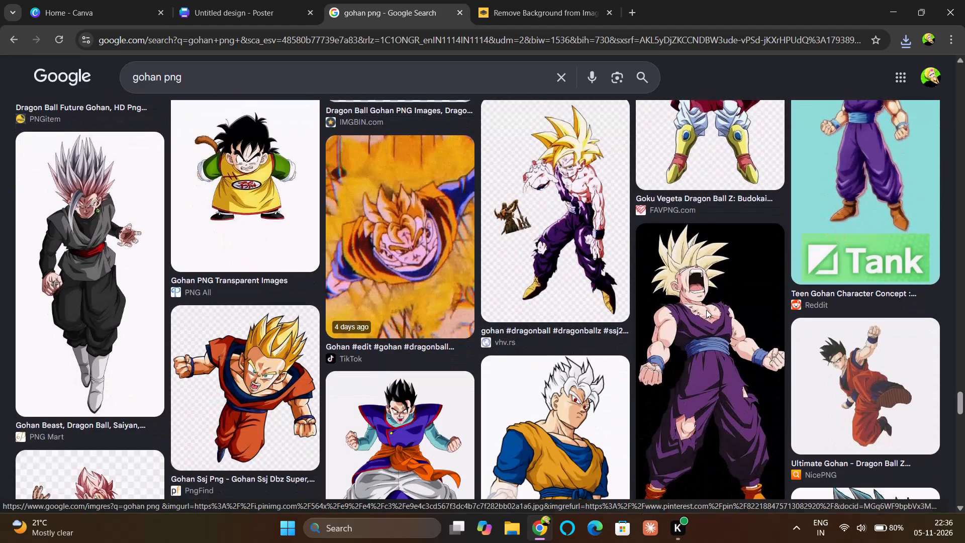
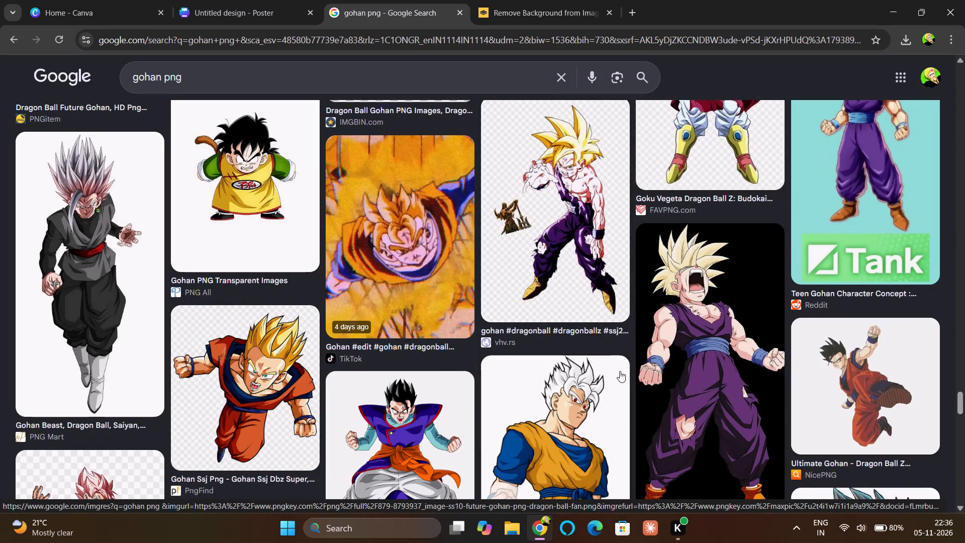
# Look through the "gohan png" image results for a Gohan version still missing from the Canva poster, checking the poster for comparison.
pyautogui.scroll(-4, 620, 371)
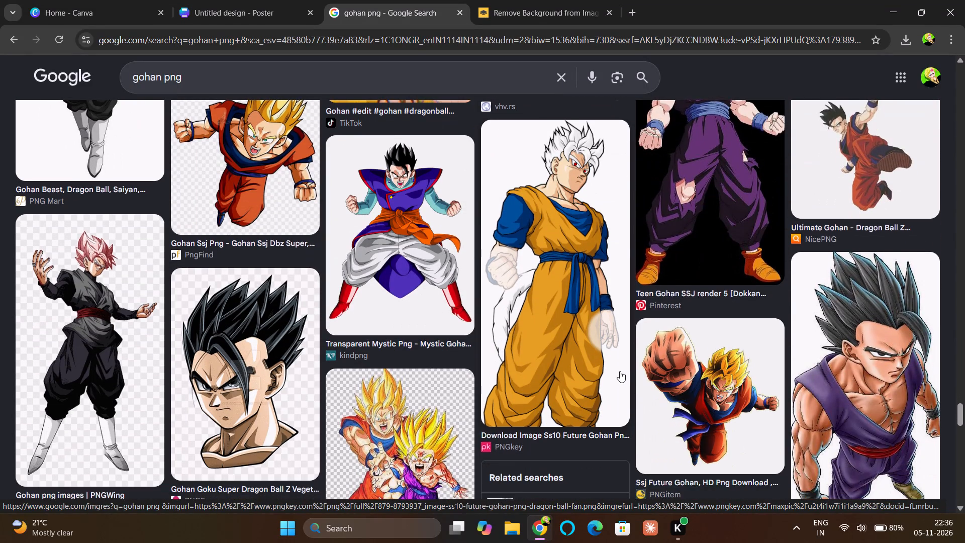
pyautogui.scroll(-2, 620, 371)
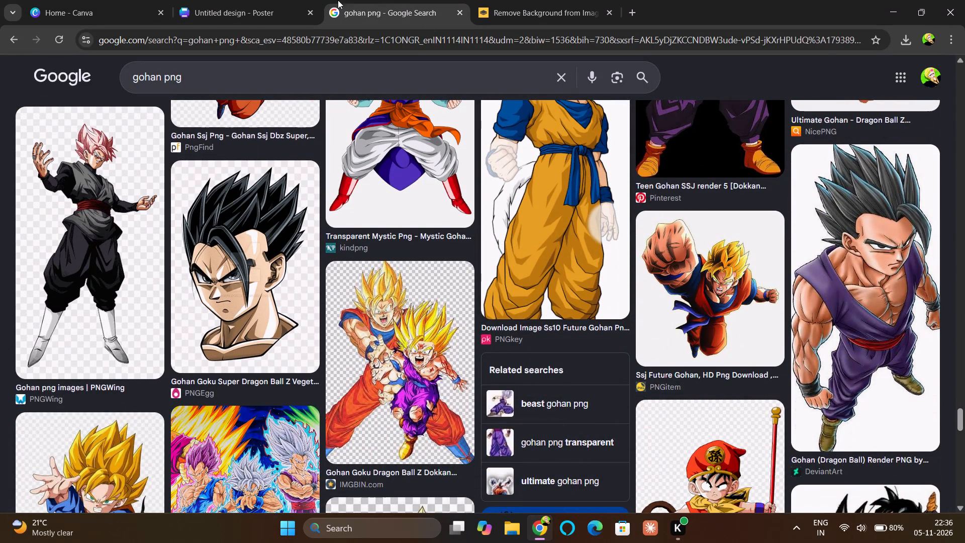
pyautogui.click(269, 7)
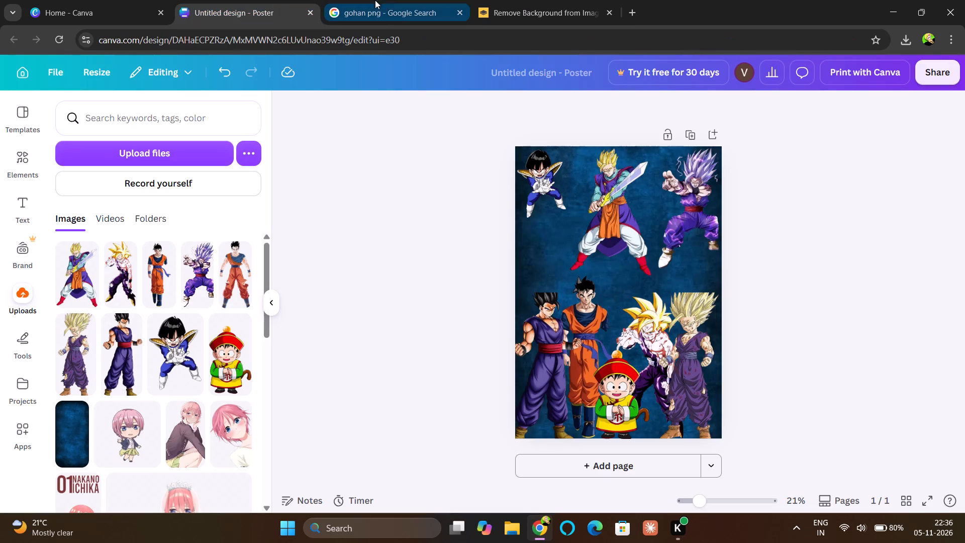
pyautogui.click(387, 2)
pyautogui.scroll(-1, 402, 260)
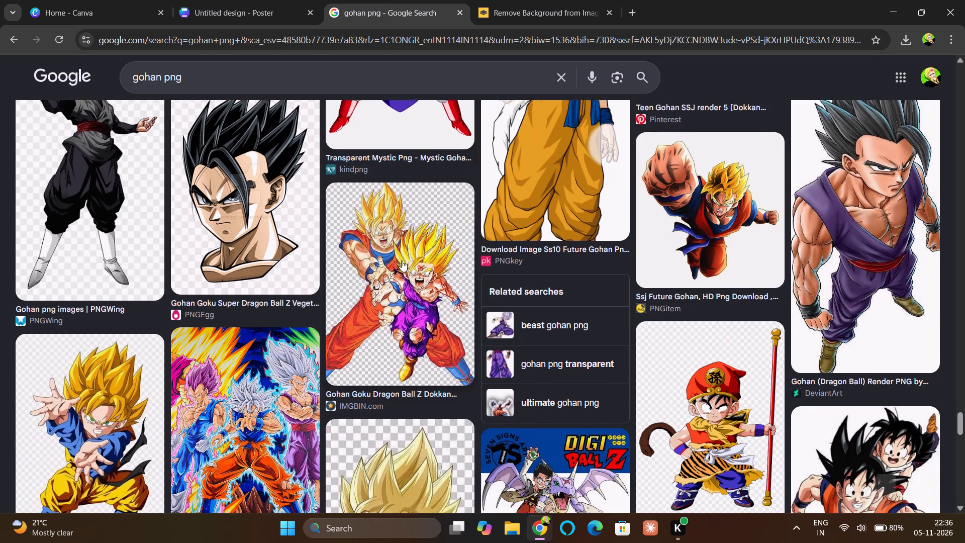
pyautogui.scroll(-4, 402, 260)
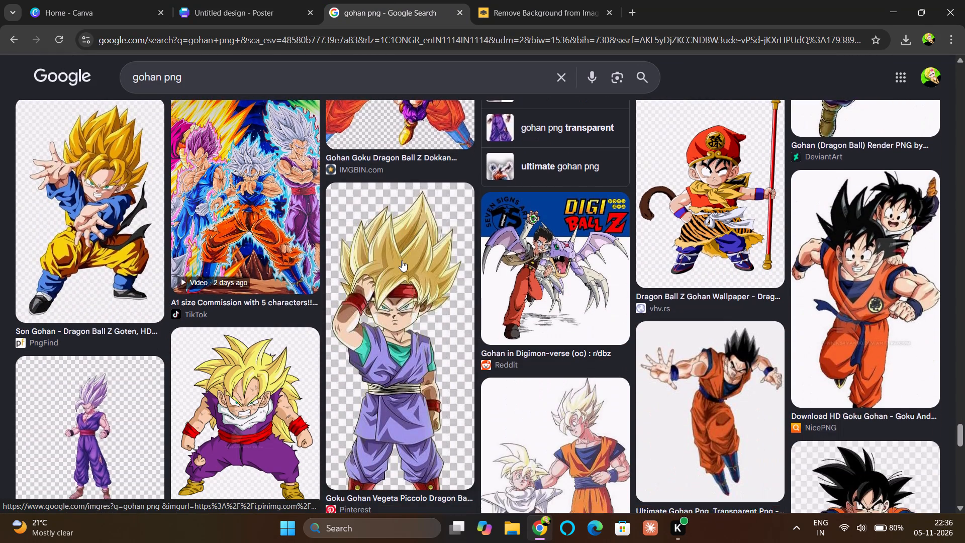
pyautogui.scroll(-3, 402, 260)
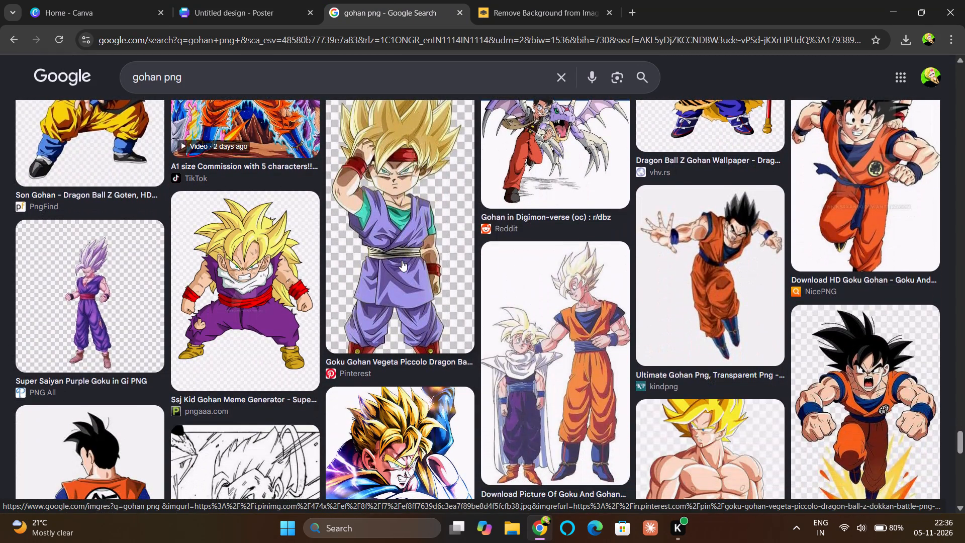
pyautogui.scroll(-1, 402, 260)
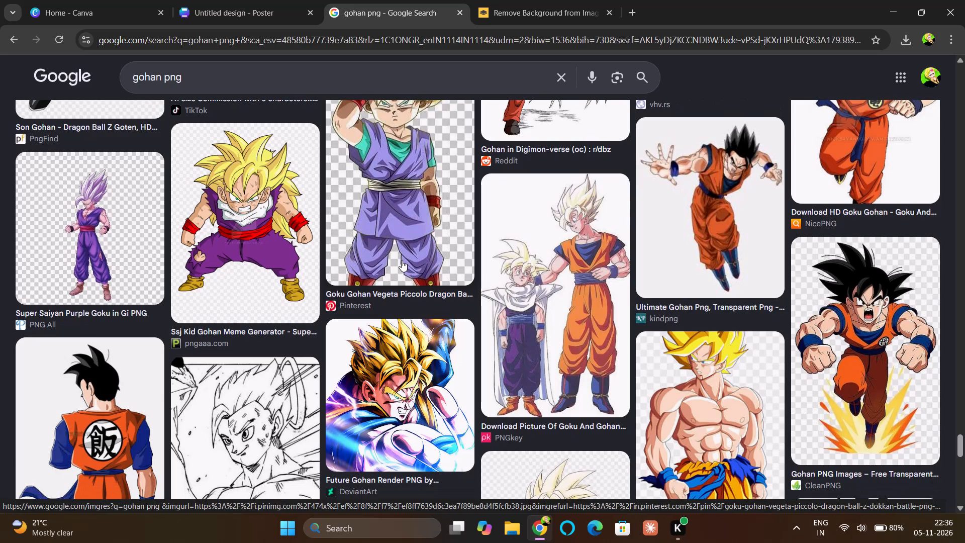
pyautogui.scroll(-2, 402, 260)
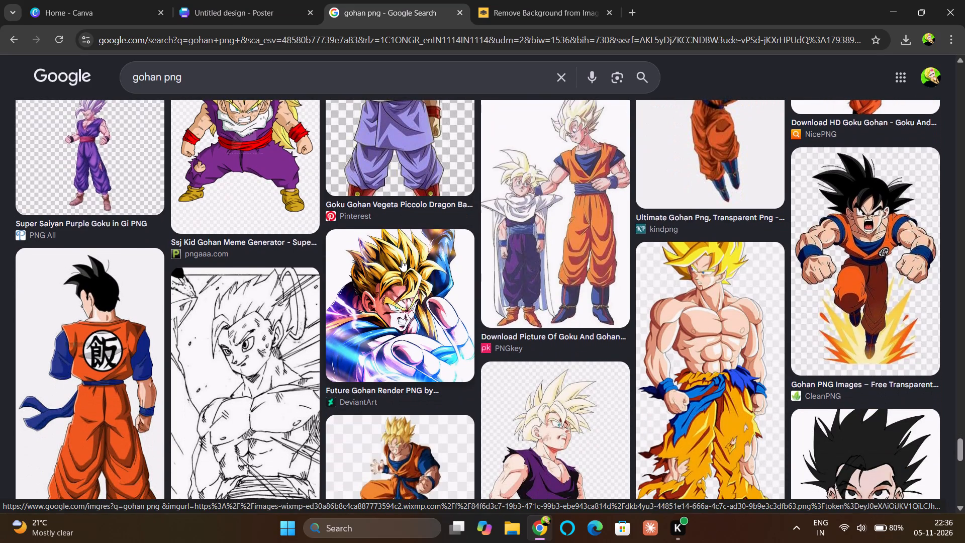
pyautogui.scroll(-2, 402, 260)
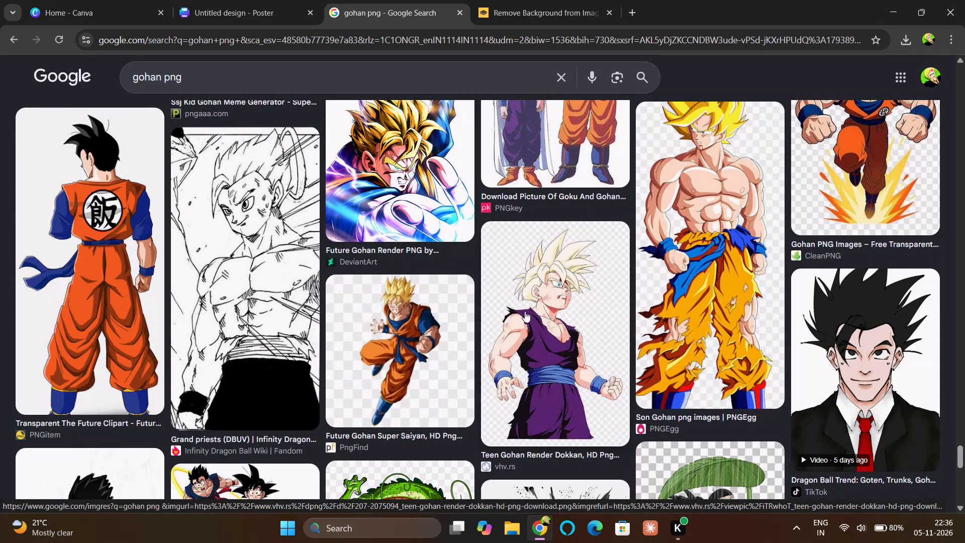
pyautogui.scroll(-3, 546, 338)
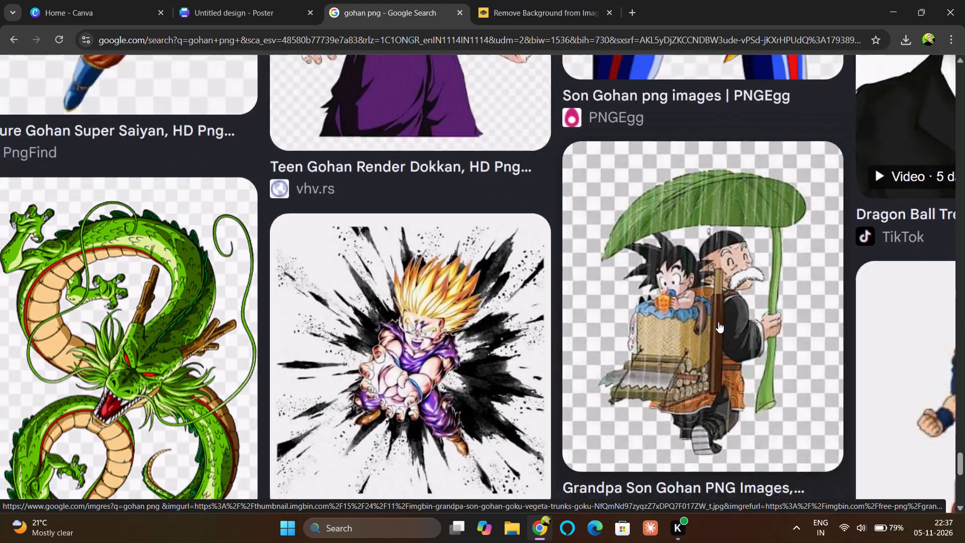
pyautogui.scroll(-3, 718, 322)
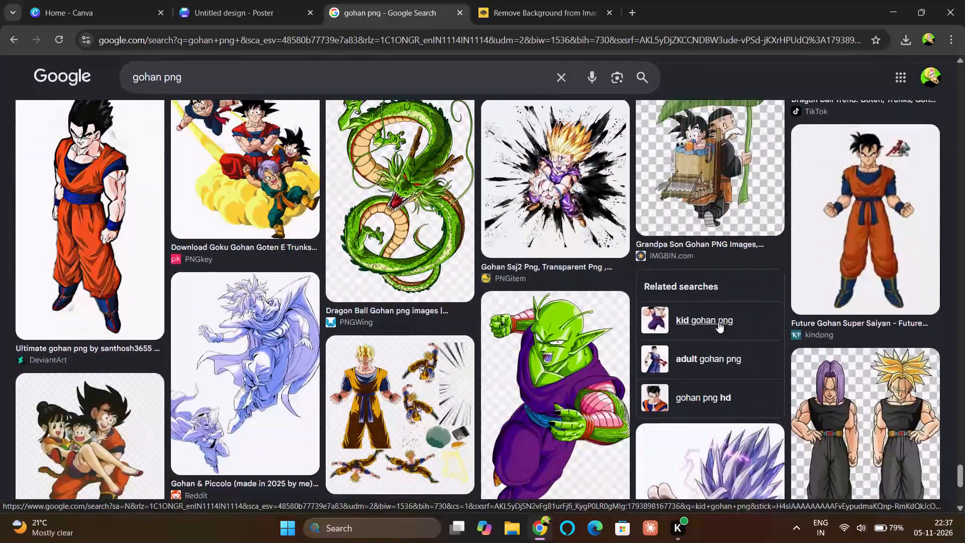
pyautogui.scroll(-1, 718, 322)
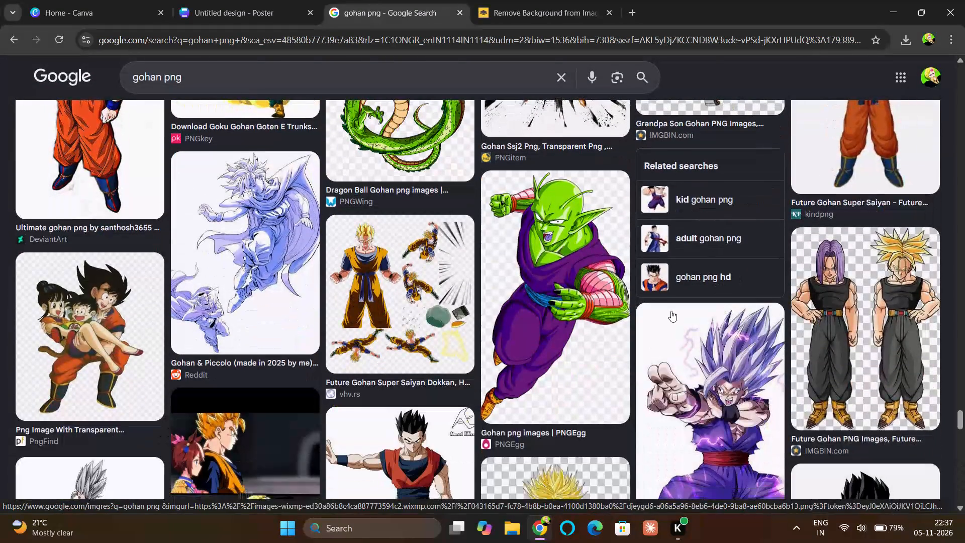
pyautogui.scroll(-1, 739, 219)
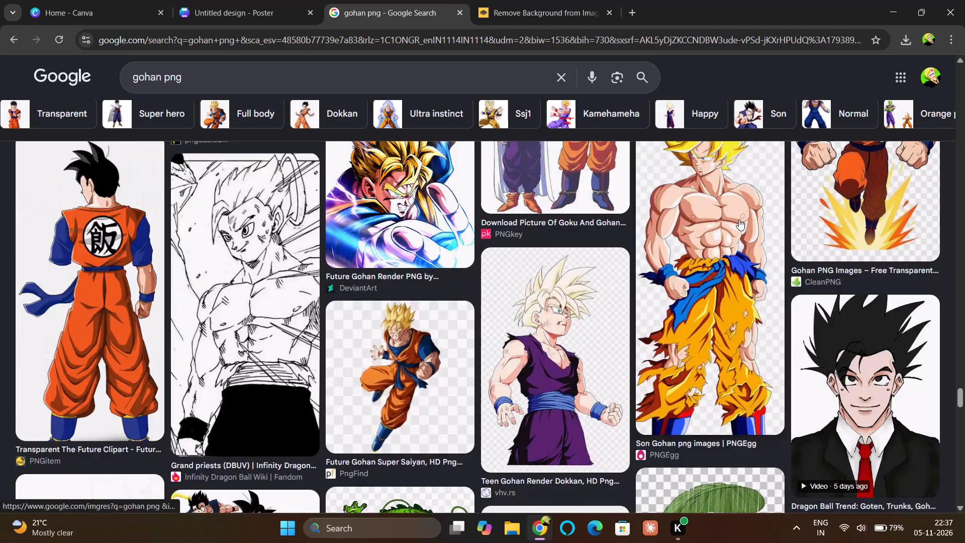
pyautogui.scroll(-1, 739, 219)
pyautogui.scroll(4, 739, 219)
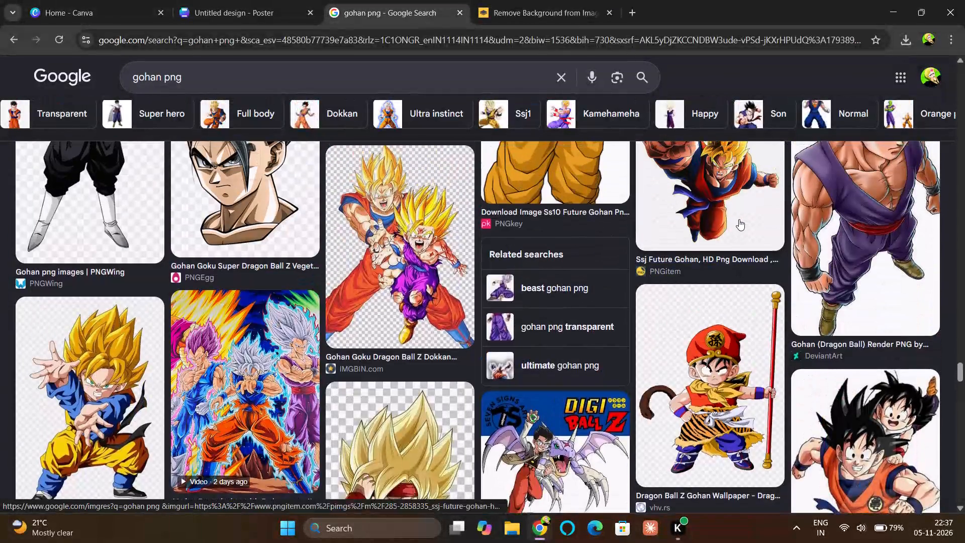
pyautogui.scroll(6, 739, 219)
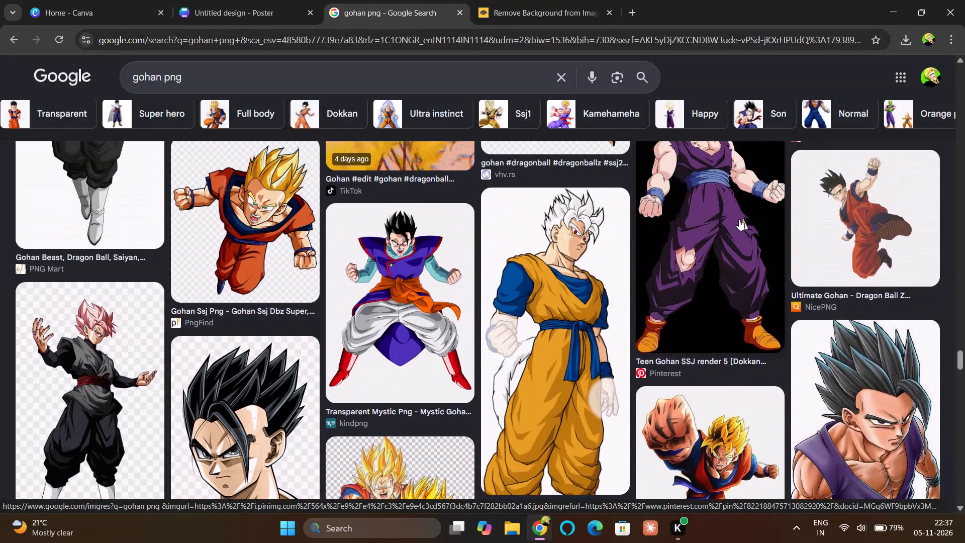
pyautogui.scroll(4, 739, 219)
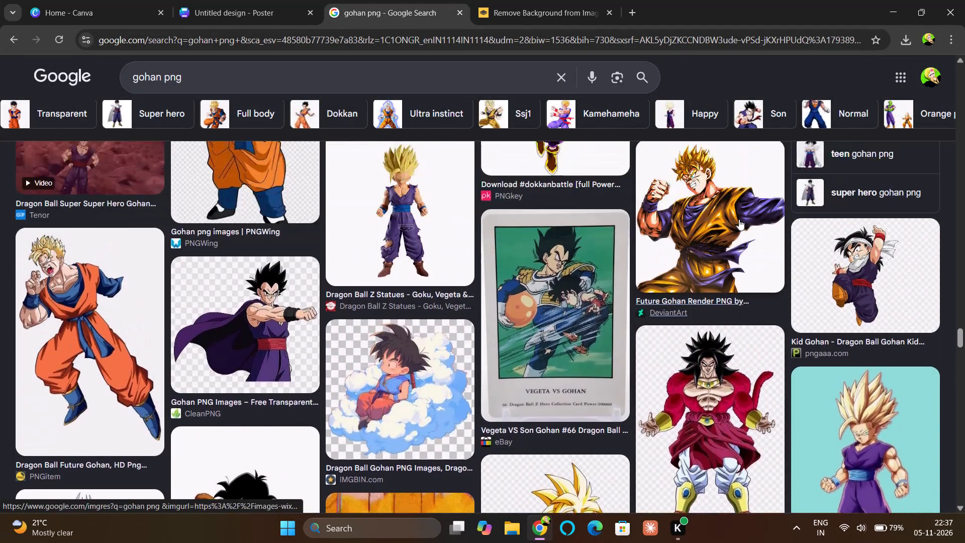
pyautogui.scroll(2, 739, 219)
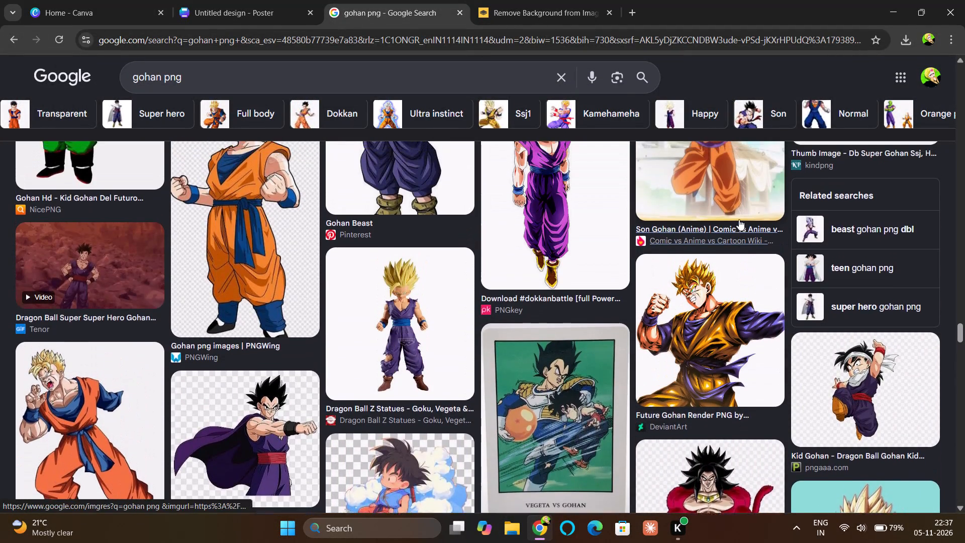
pyautogui.scroll(1, 739, 219)
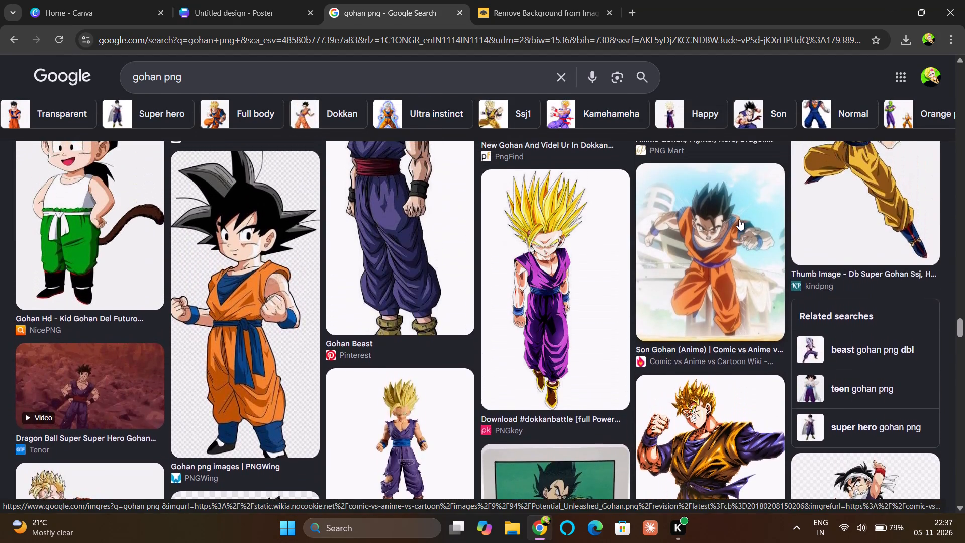
pyautogui.scroll(4, 739, 219)
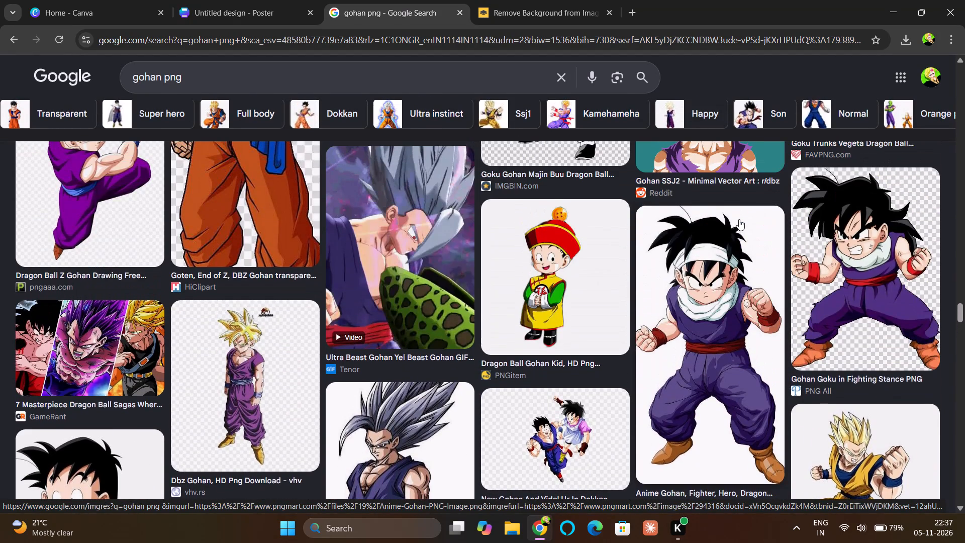
pyautogui.scroll(5, 739, 219)
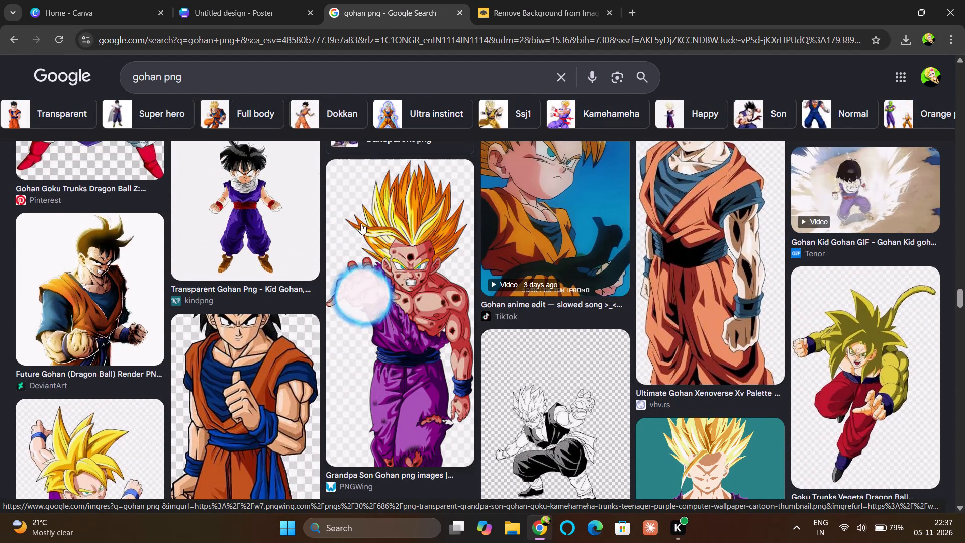
pyautogui.click(212, 1)
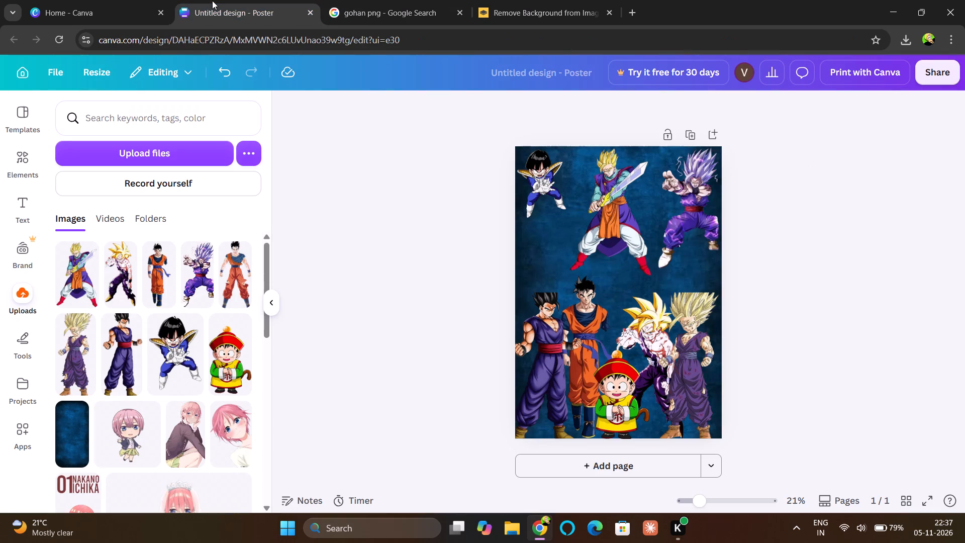
pyautogui.click(369, 10)
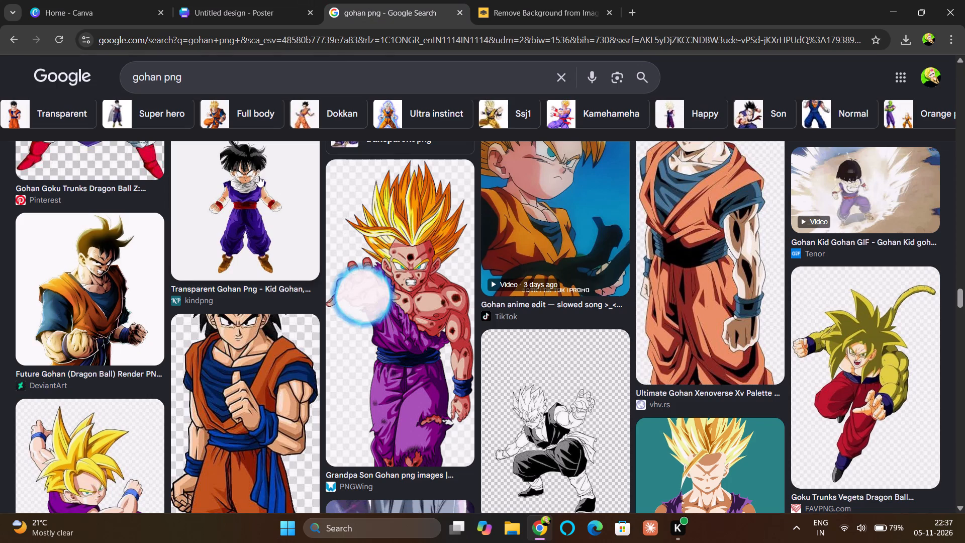
# Save the black-haired kid Gohan in purple gi with white scarf to Downloads as images (10).
pyautogui.rightClick(261, 200)
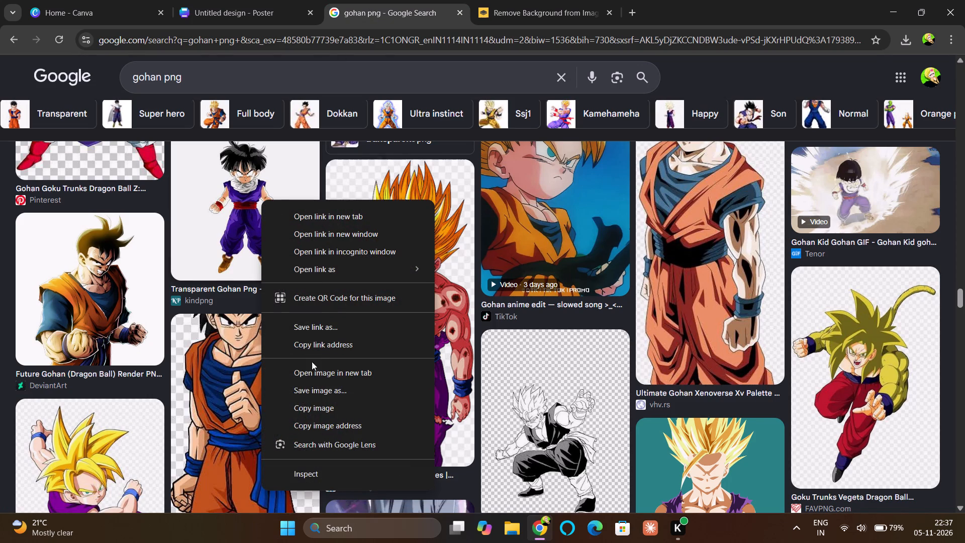
pyautogui.click(310, 393)
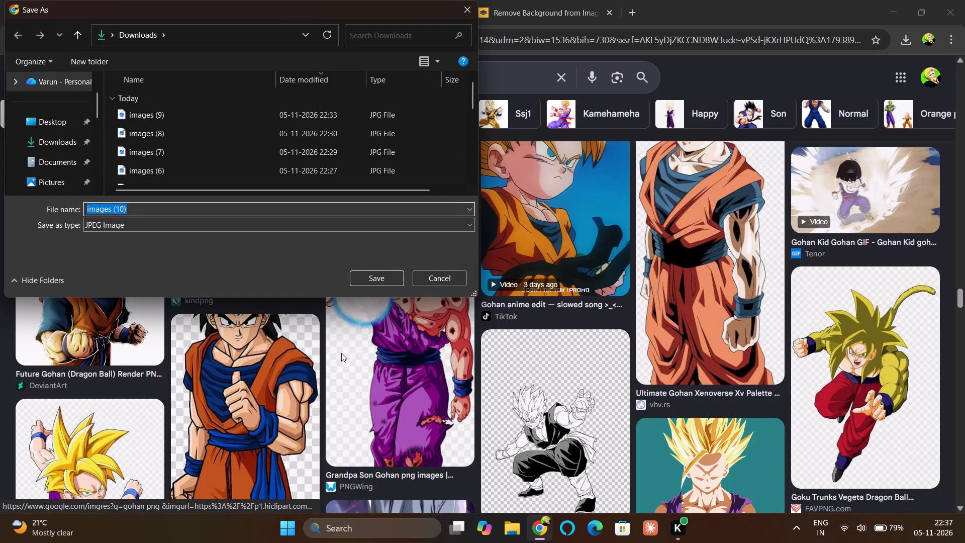
pyautogui.click(372, 273)
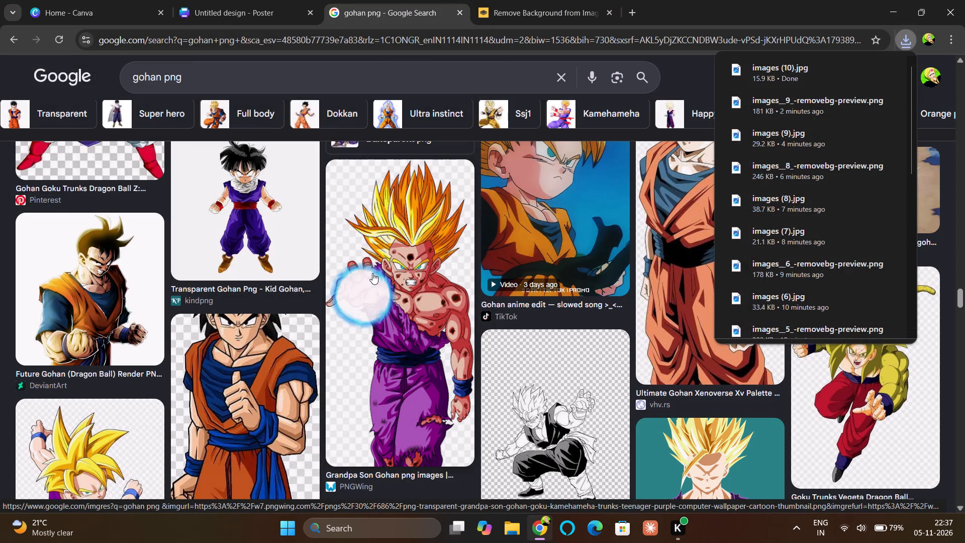
# Switch to remove.bg and upload images (10) from Downloads for background removal.
pyautogui.click(526, 0)
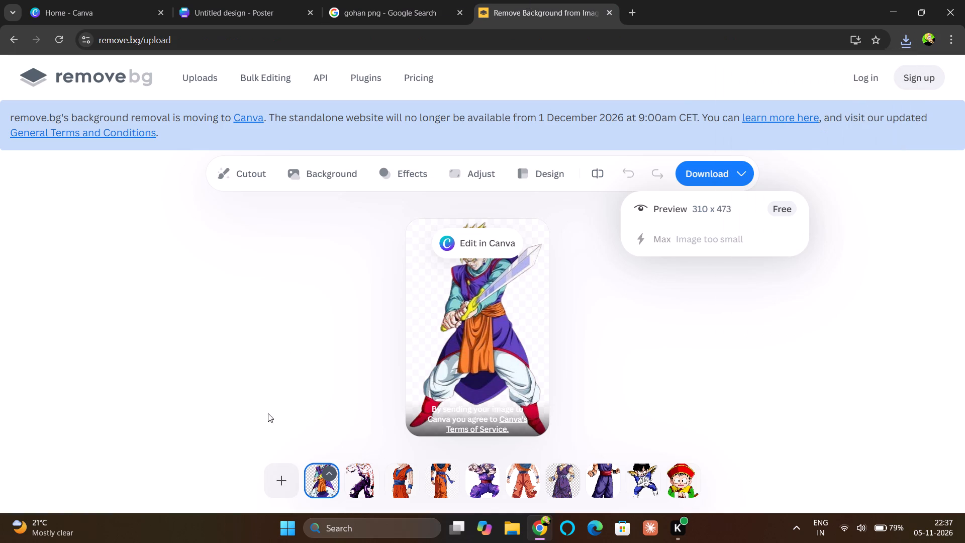
pyautogui.click(278, 475)
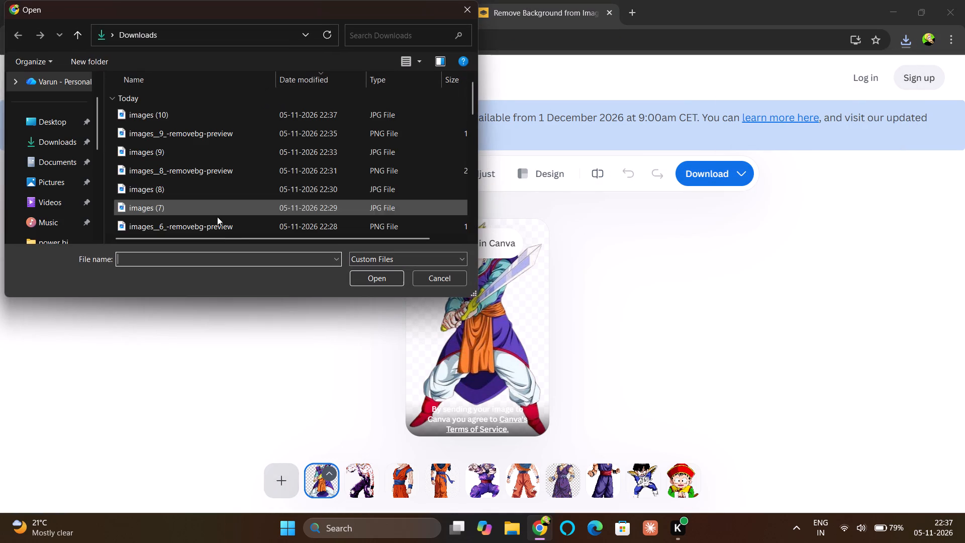
pyautogui.click(226, 111)
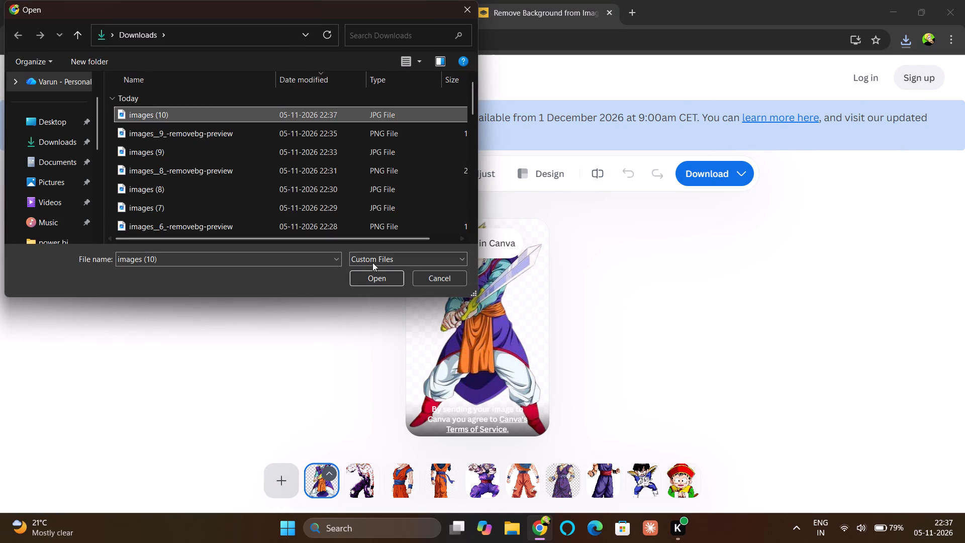
pyautogui.click(369, 274)
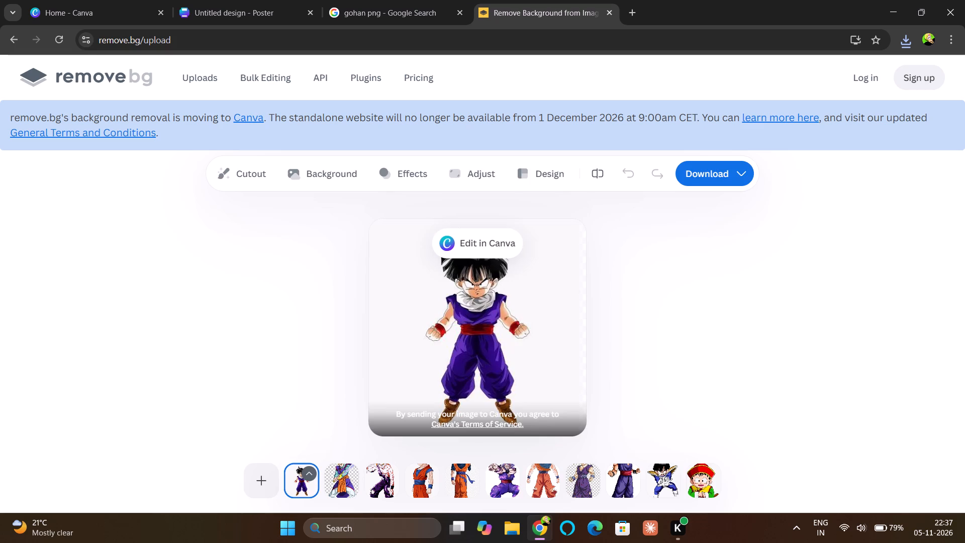
# Download the preview-size background-free cutout of the purple-gi kid Gohan from remove.bg.
pyautogui.click(700, 165)
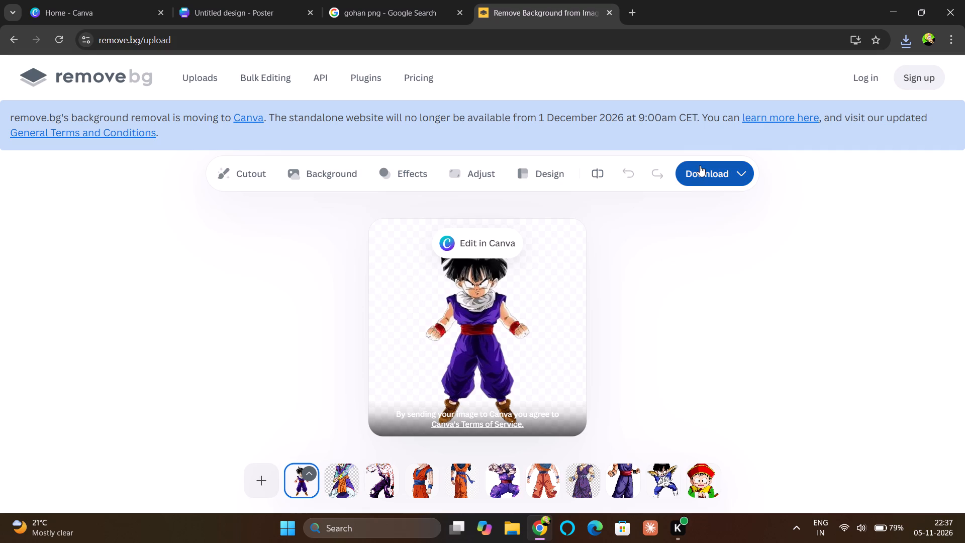
pyautogui.click(694, 206)
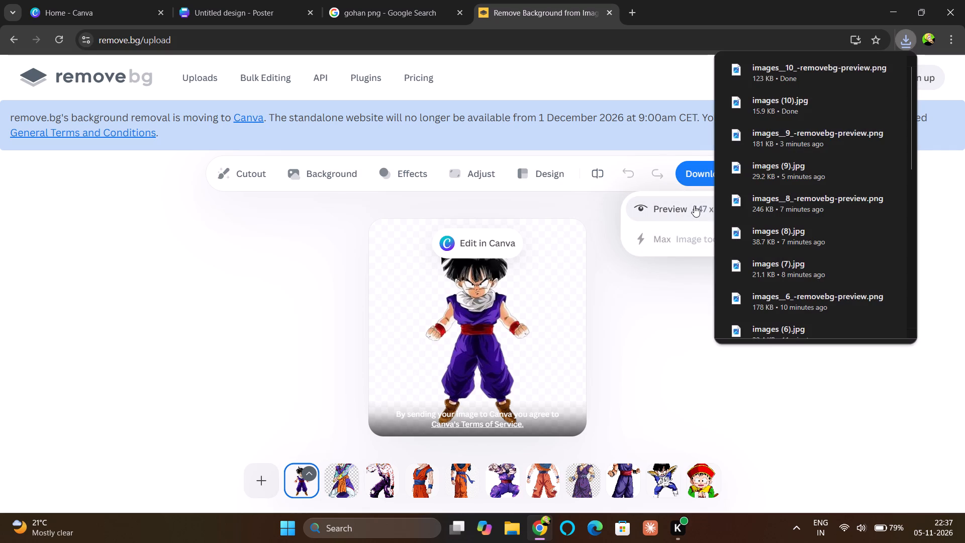
# Switch to the Canva poster and upload the images__10_-removebg-preview file from Downloads.
pyautogui.click(288, 4)
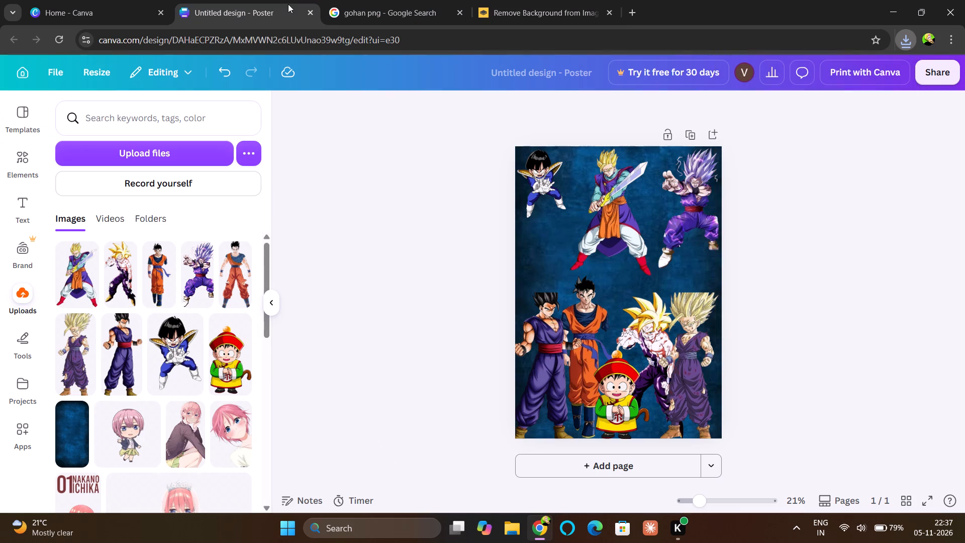
pyautogui.click(176, 163)
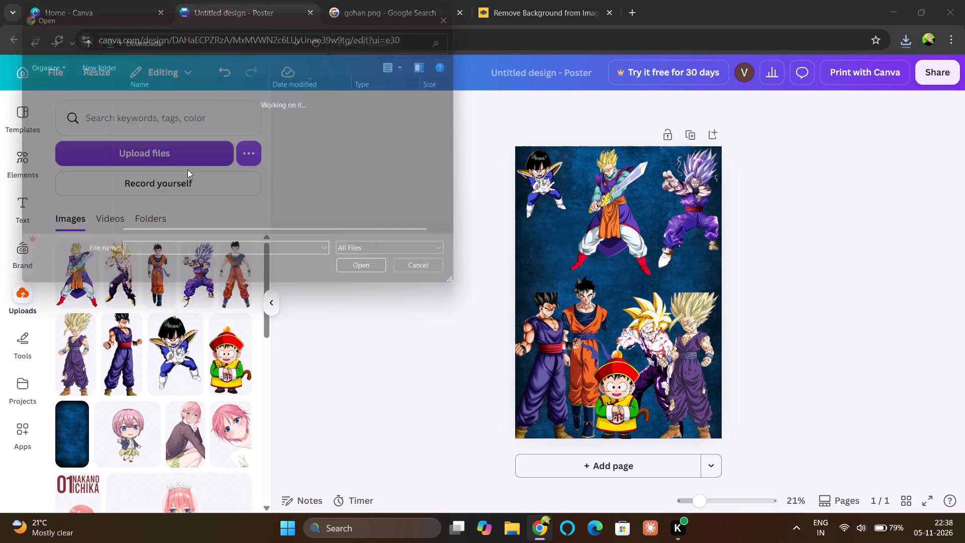
pyautogui.click(192, 116)
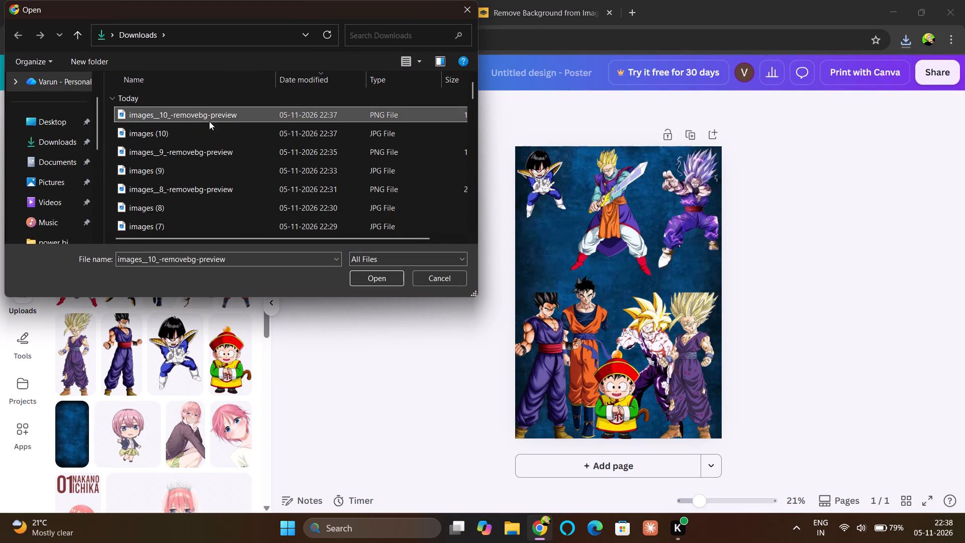
pyautogui.click(371, 279)
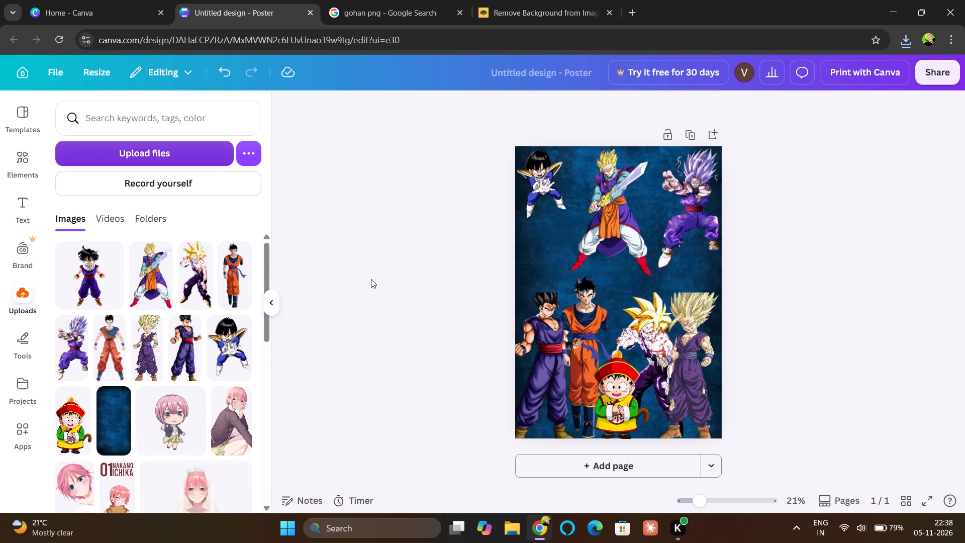
# Shrink the sword-wielding Gohan cutout at the poster's top and shift it slightly toward the right.
pyautogui.click(620, 249)
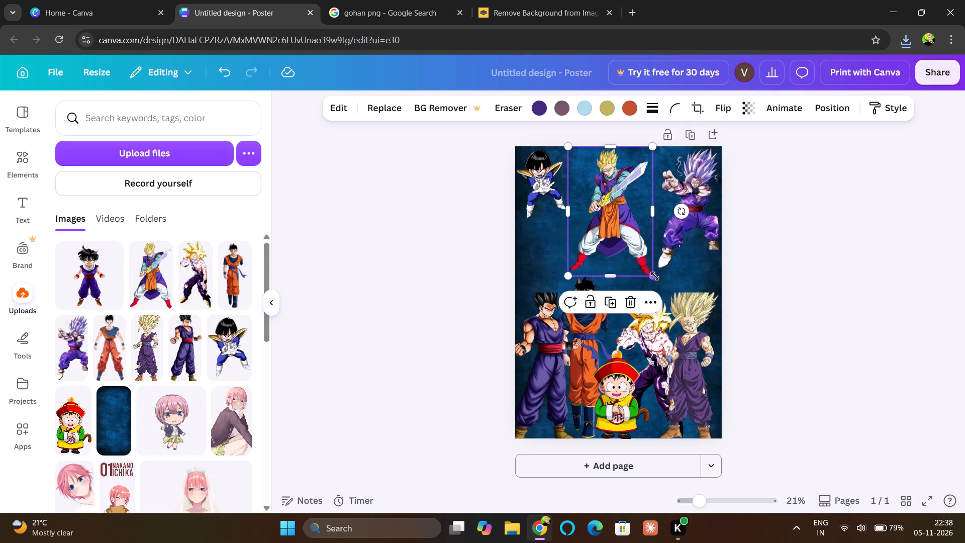
pyautogui.moveTo(655, 276); pyautogui.dragTo(653, 254)
pyautogui.moveTo(612, 222); pyautogui.dragTo(621, 223)
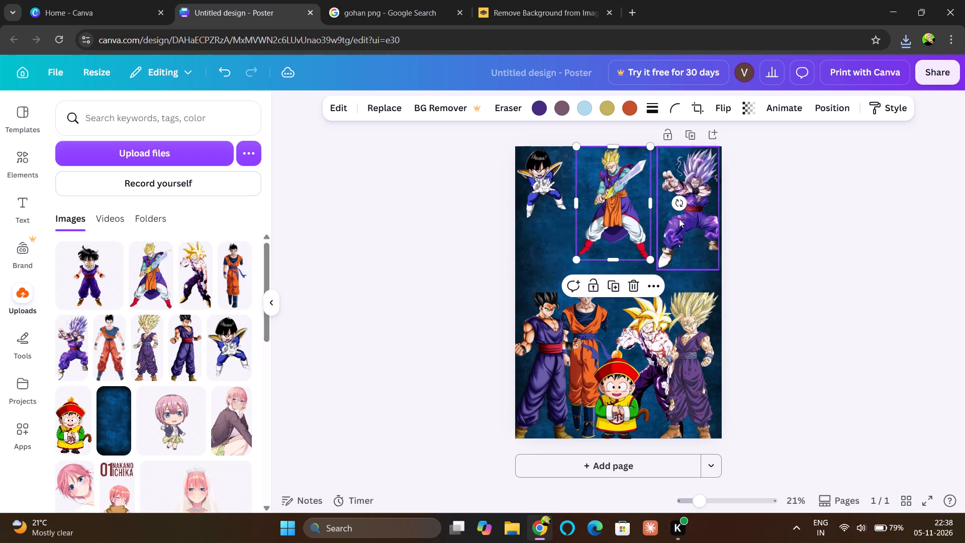
# Shrink the white-haired Beast Gohan cutout and move it against the poster's upper right edge.
pyautogui.click(679, 219)
pyautogui.click(723, 273)
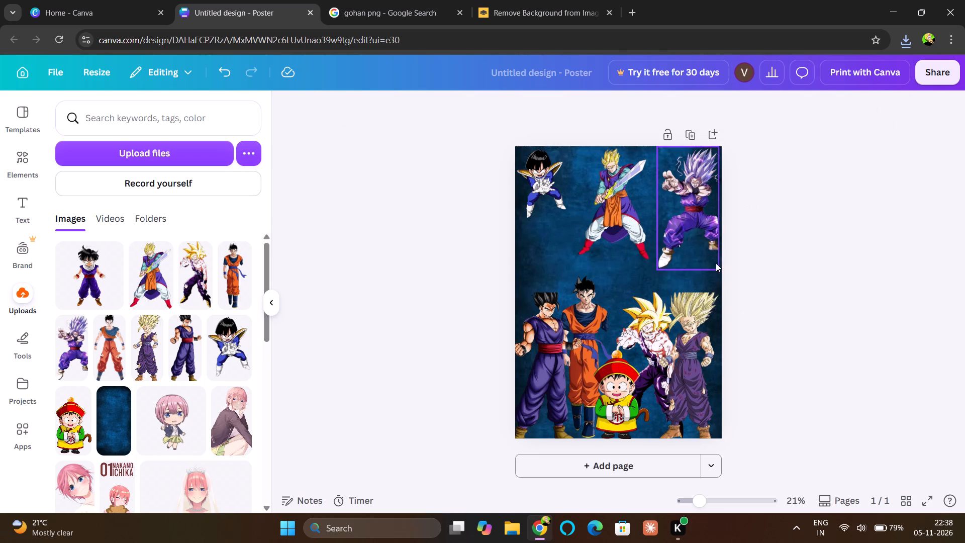
pyautogui.click(708, 248)
pyautogui.moveTo(719, 268); pyautogui.dragTo(710, 241)
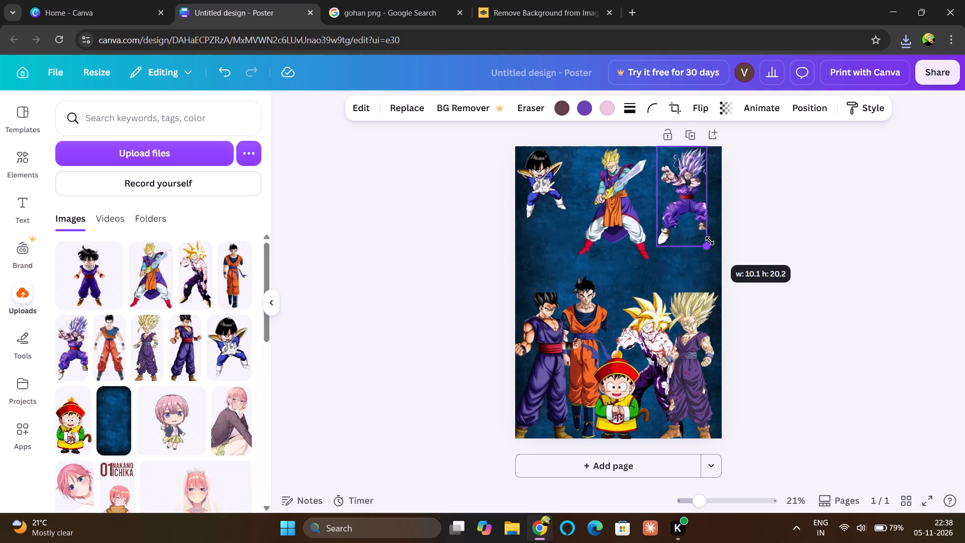
pyautogui.moveTo(710, 241); pyautogui.dragTo(709, 240)
pyautogui.moveTo(707, 245); pyautogui.dragTo(716, 250)
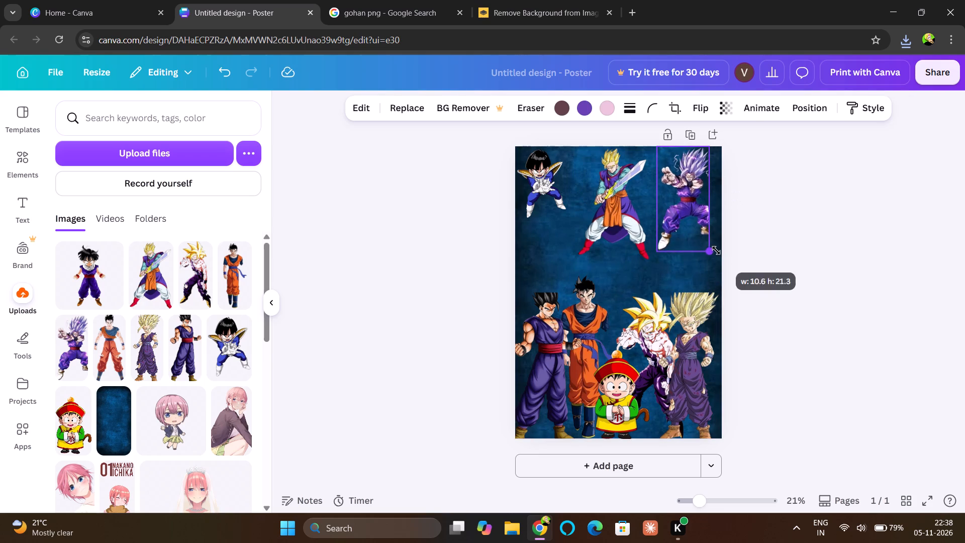
pyautogui.moveTo(716, 250); pyautogui.dragTo(720, 253)
pyautogui.moveTo(686, 210); pyautogui.dragTo(694, 210)
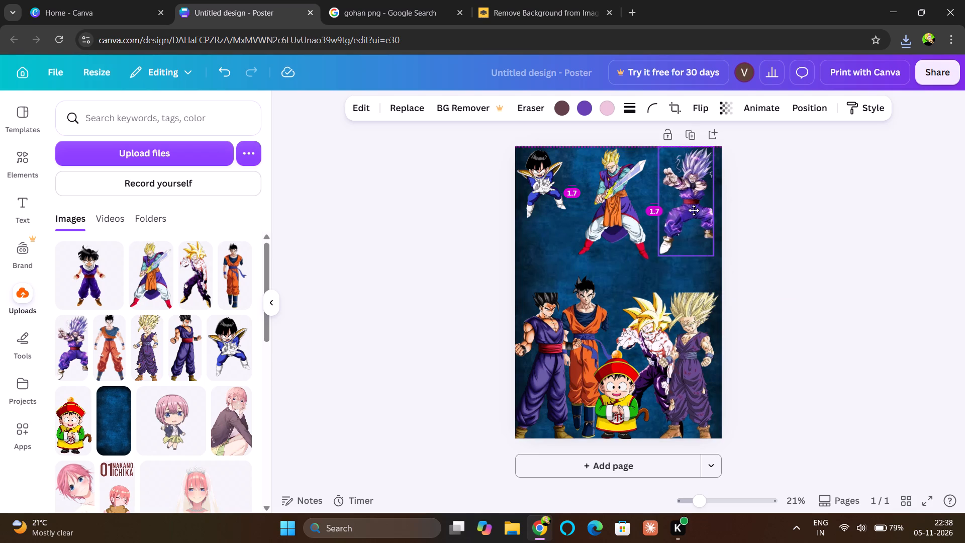
pyautogui.moveTo(694, 210); pyautogui.dragTo(697, 210)
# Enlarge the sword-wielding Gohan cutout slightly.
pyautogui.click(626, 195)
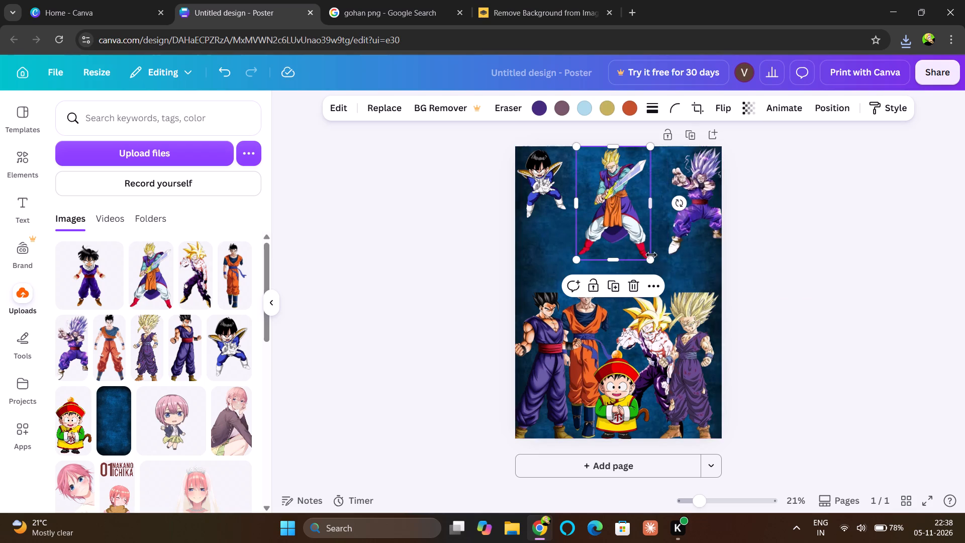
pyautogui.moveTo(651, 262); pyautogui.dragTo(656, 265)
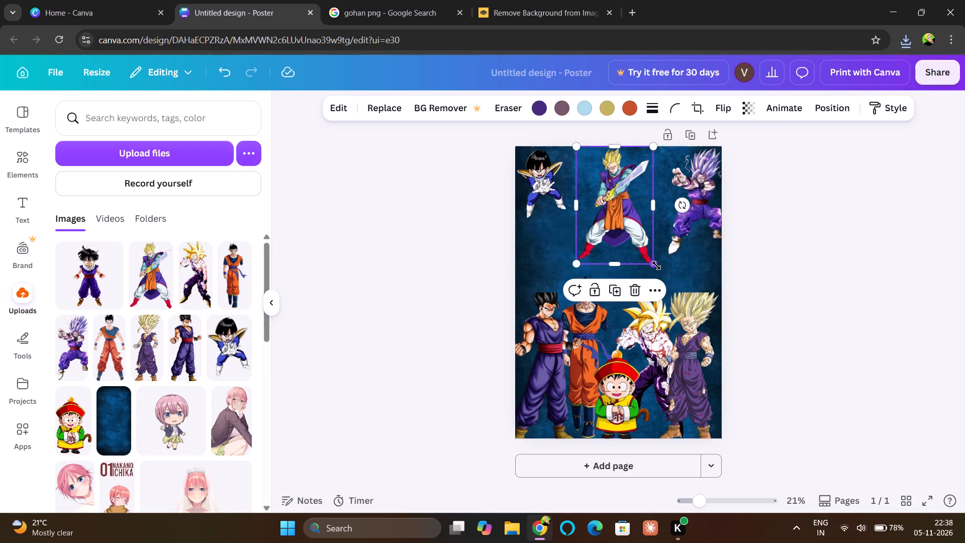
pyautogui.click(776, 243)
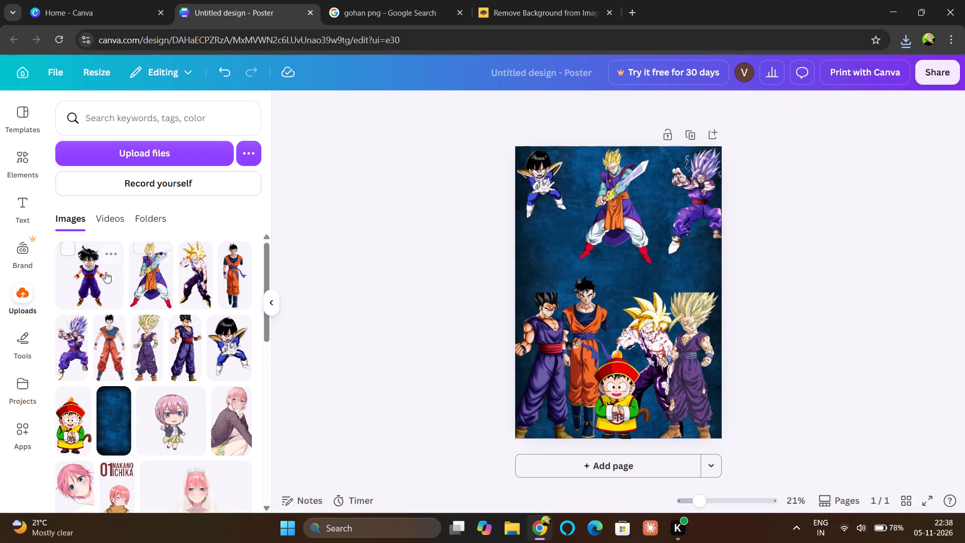
# Add the purple-gi kid Gohan cutout, shrink it, crop both sides, and place it below the other kid Gohan at the poster's left edge.
pyautogui.click(103, 274)
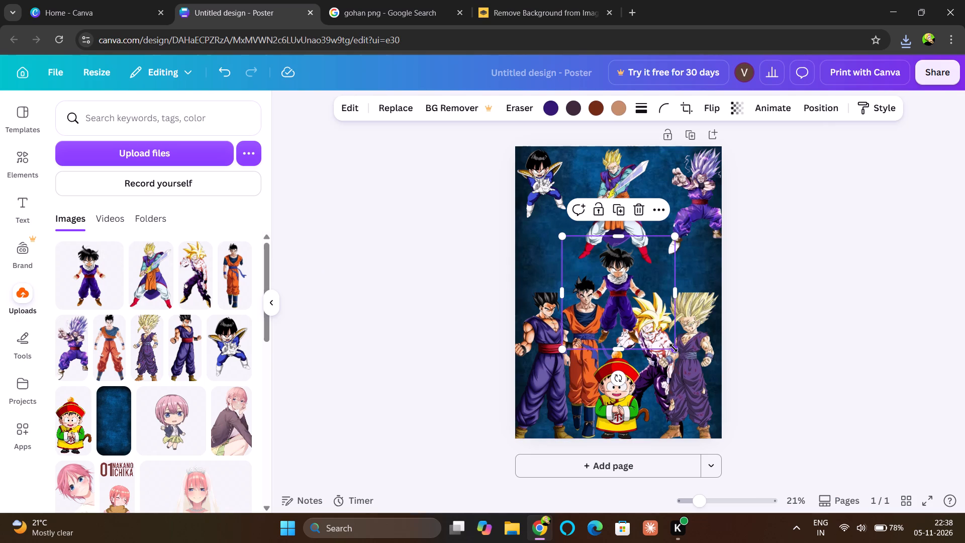
pyautogui.moveTo(673, 348); pyautogui.dragTo(638, 327)
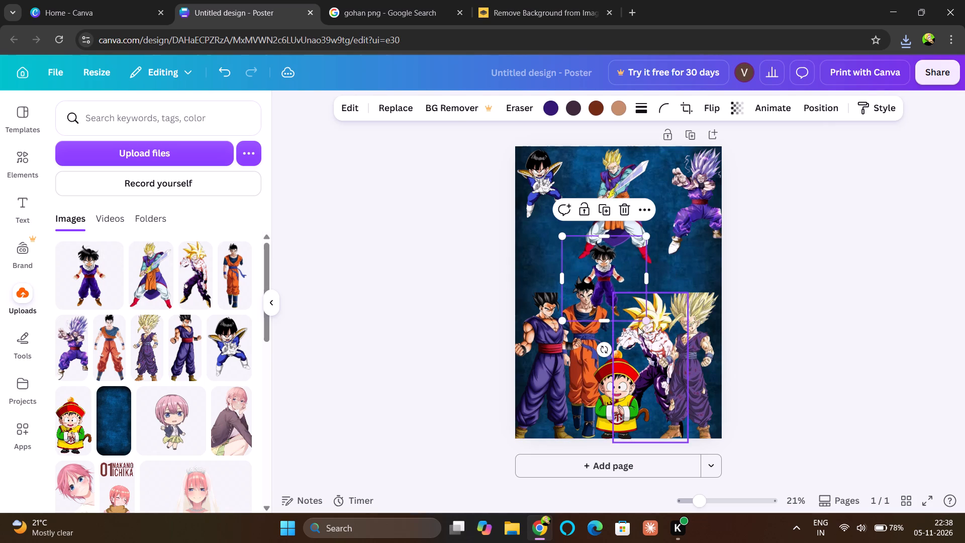
pyautogui.moveTo(643, 286); pyautogui.dragTo(624, 286)
pyautogui.moveTo(563, 277); pyautogui.dragTo(573, 277)
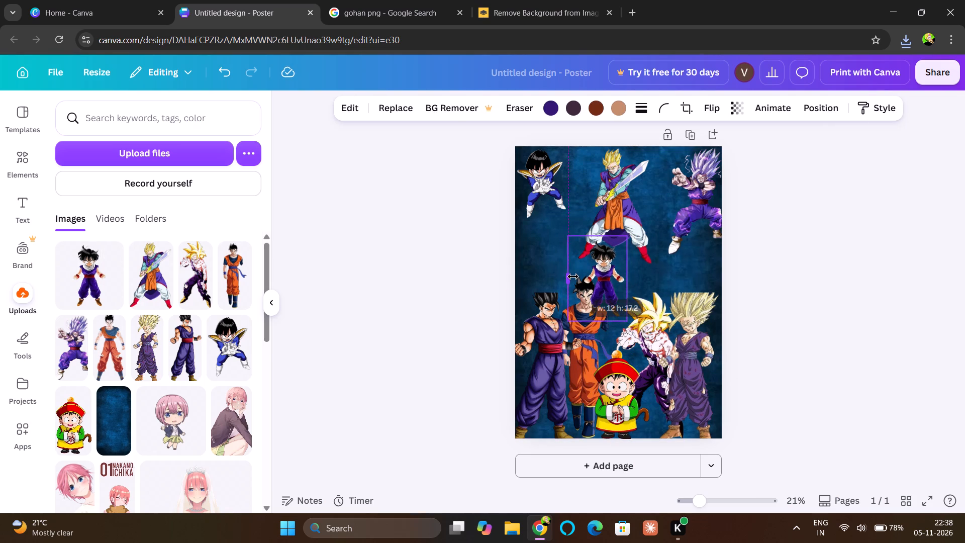
pyautogui.moveTo(573, 277); pyautogui.dragTo(578, 278)
pyautogui.moveTo(605, 278); pyautogui.dragTo(573, 267)
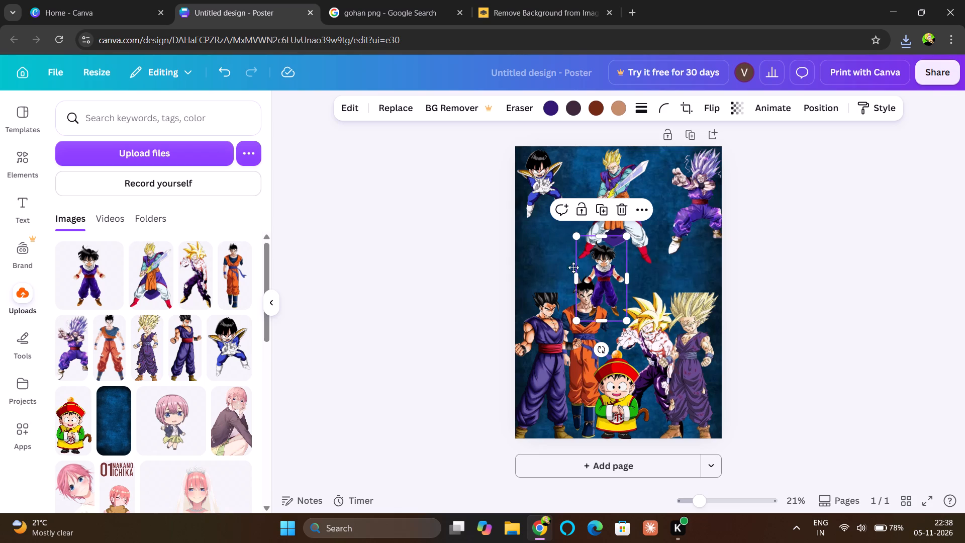
pyautogui.moveTo(573, 267); pyautogui.dragTo(548, 250)
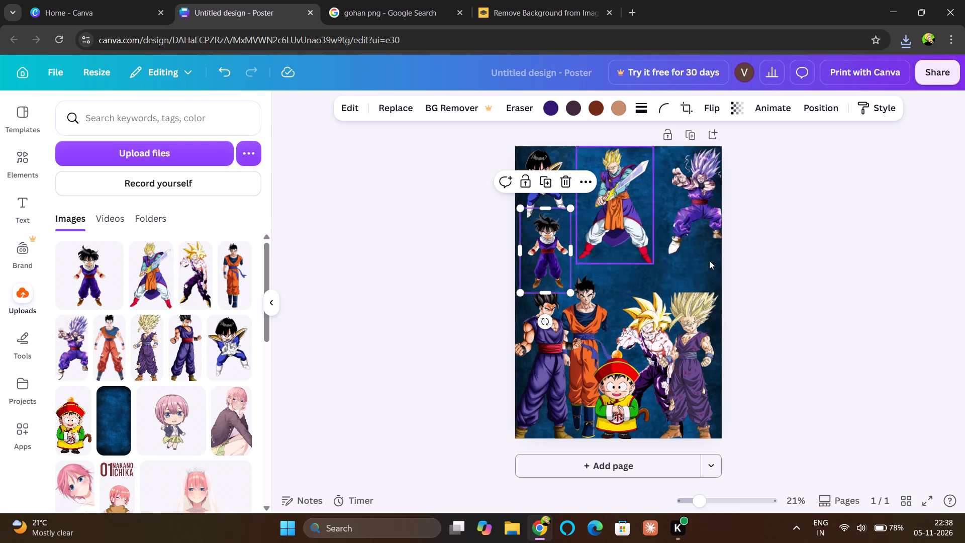
pyautogui.click(752, 271)
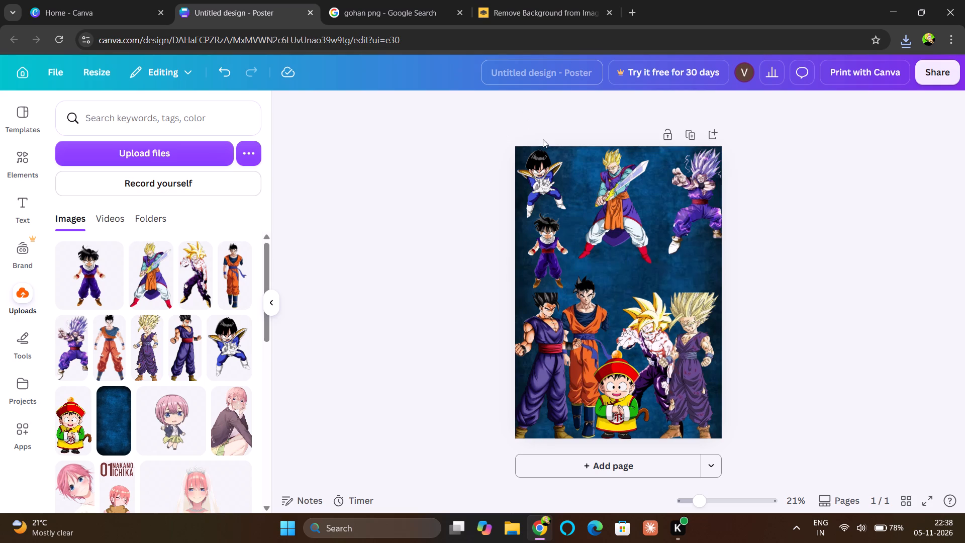
# Switch to the Google image results, skim them, and run an image search for "gohan name tag png".
pyautogui.click(400, 9)
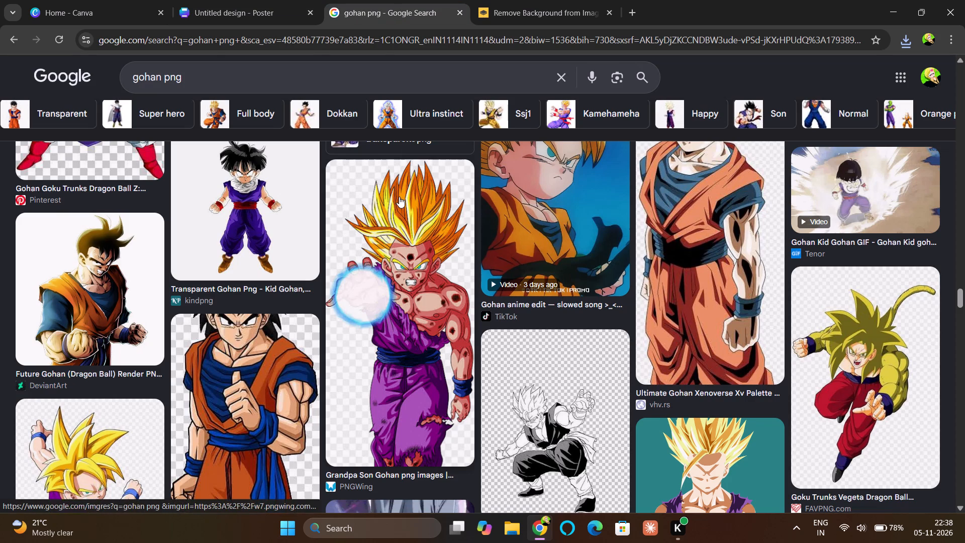
pyautogui.scroll(-6, 470, 324)
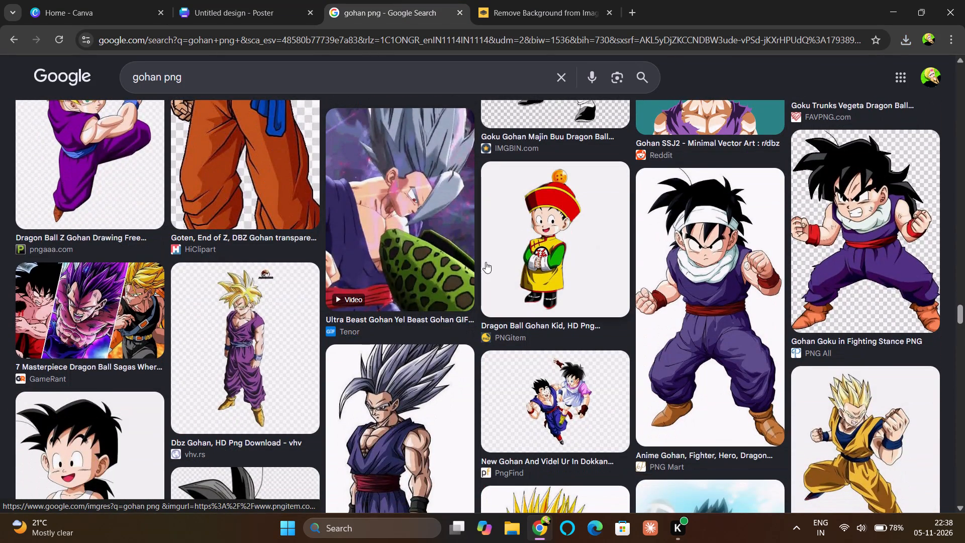
pyautogui.scroll(-2, 486, 262)
pyautogui.scroll(3, 486, 262)
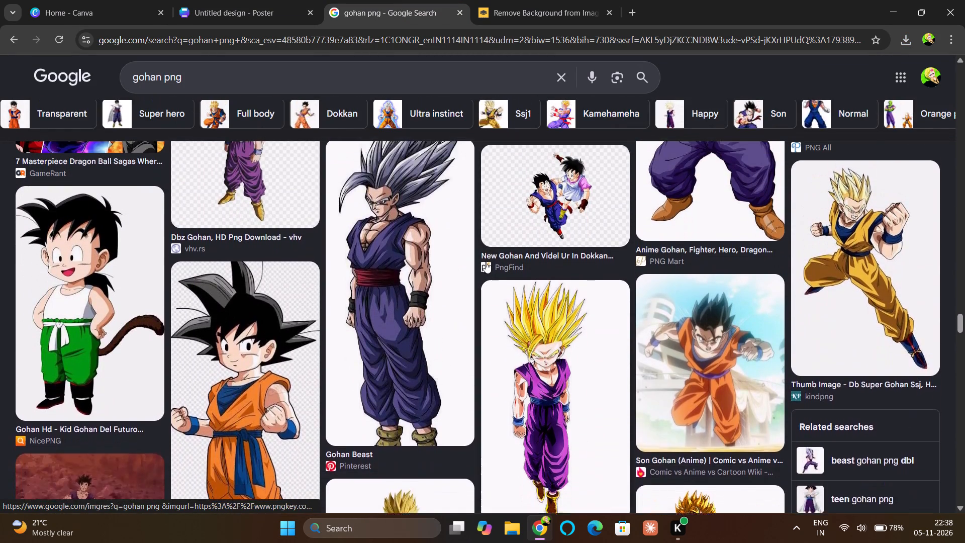
pyautogui.scroll(2, 486, 262)
pyautogui.click(292, 72)
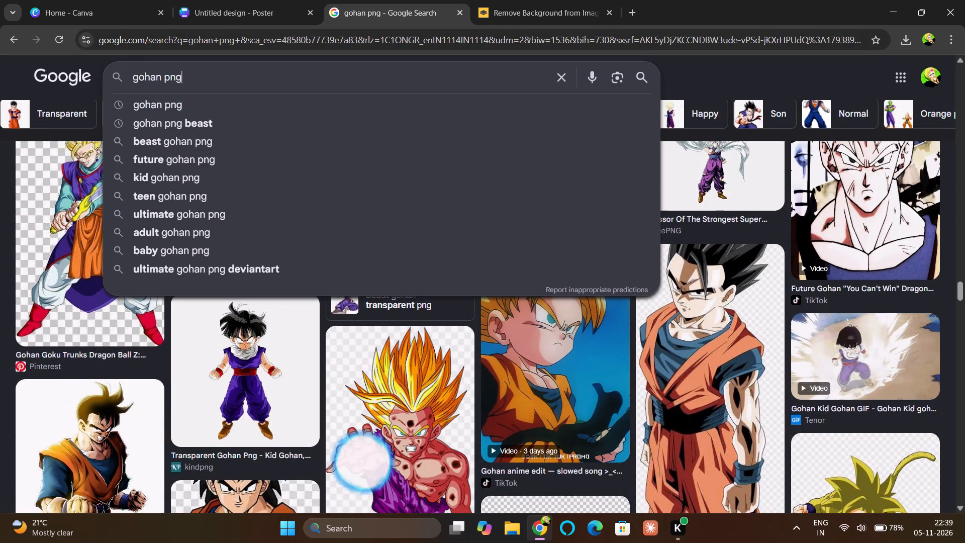
pyautogui.press('BackSpace')
pyautogui.press('BackSpace')
pyautogui.press('BackSpace')
pyautogui.write('name ata')
pyautogui.press('BackSpace')
pyautogui.press('BackSpace')
pyautogui.press('BackSpace')
pyautogui.write('tag png')
pyautogui.press('Return')
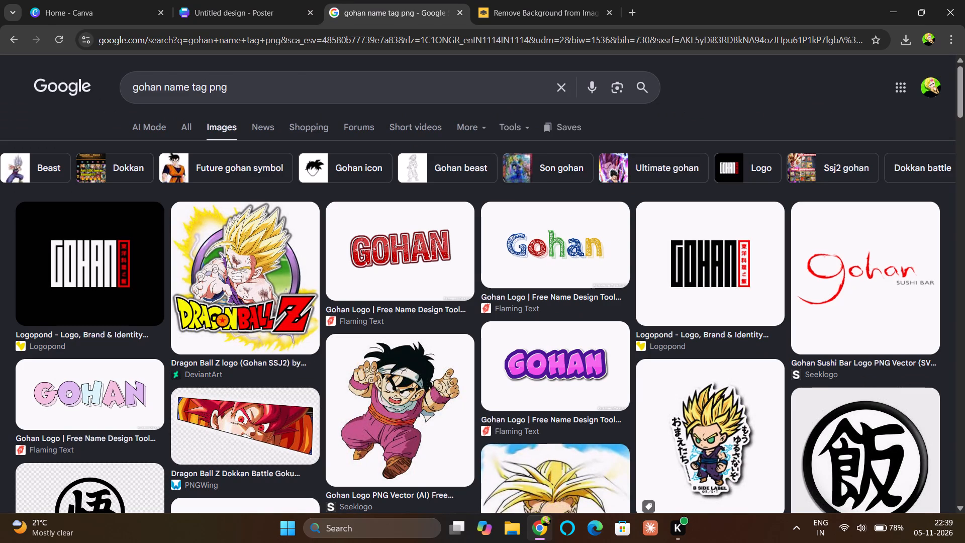
# Switch to the Canva poster, shrink the sword-wielding Gohan cutout slightly and nudge it toward the right.
pyautogui.click(210, 5)
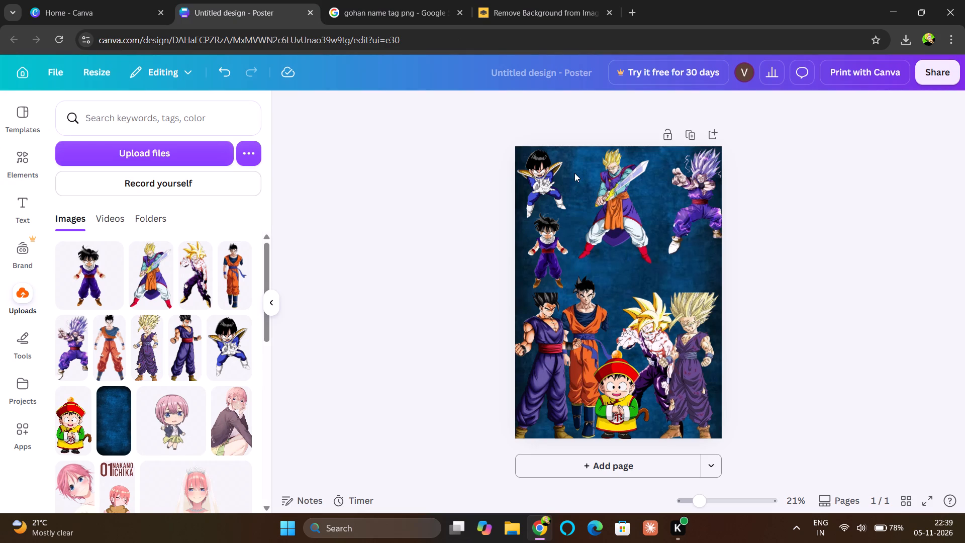
pyautogui.click(621, 212)
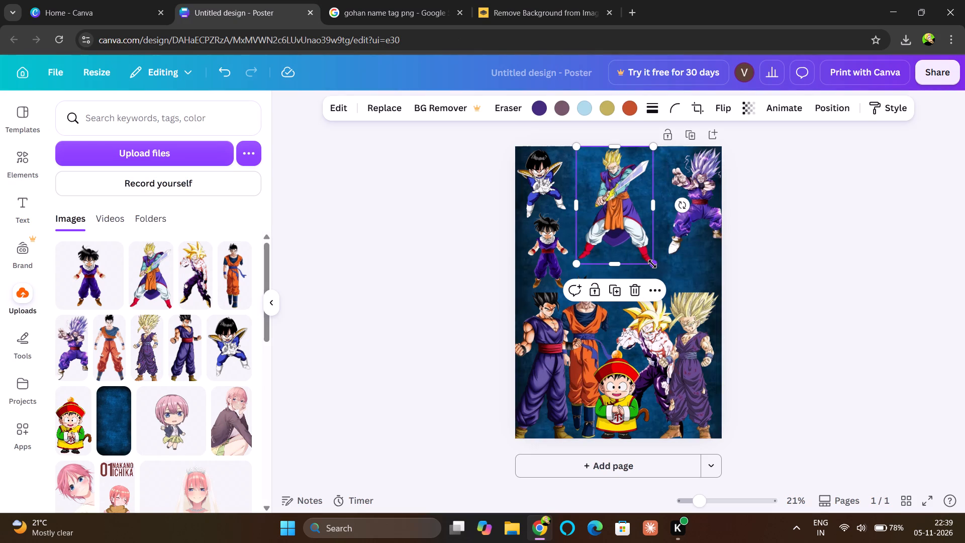
pyautogui.moveTo(653, 264); pyautogui.dragTo(651, 251)
pyautogui.moveTo(622, 214); pyautogui.dragTo(627, 214)
pyautogui.click(830, 229)
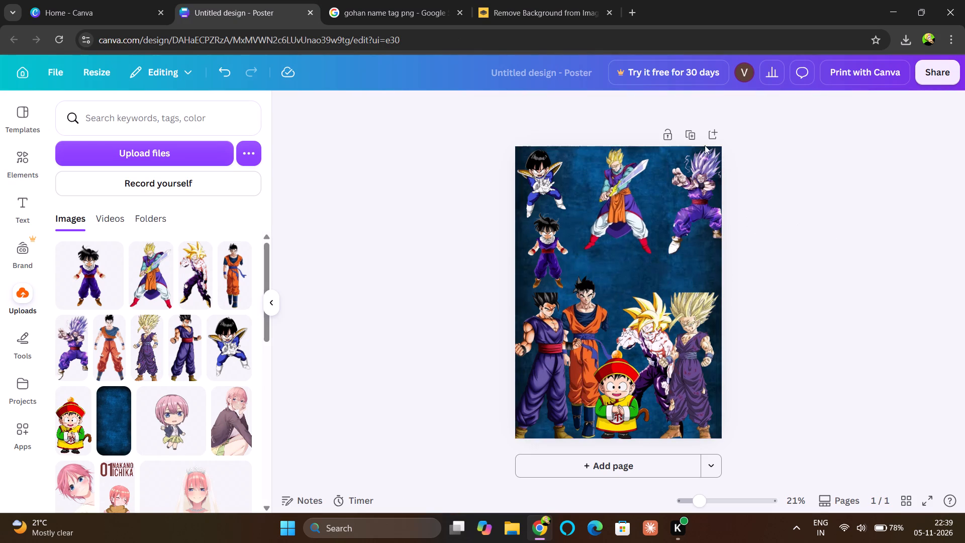
# Switch to the Google image results, browse them for a suitable Gohan name or logo graphic, and look back at the Canva poster.
pyautogui.click(404, 4)
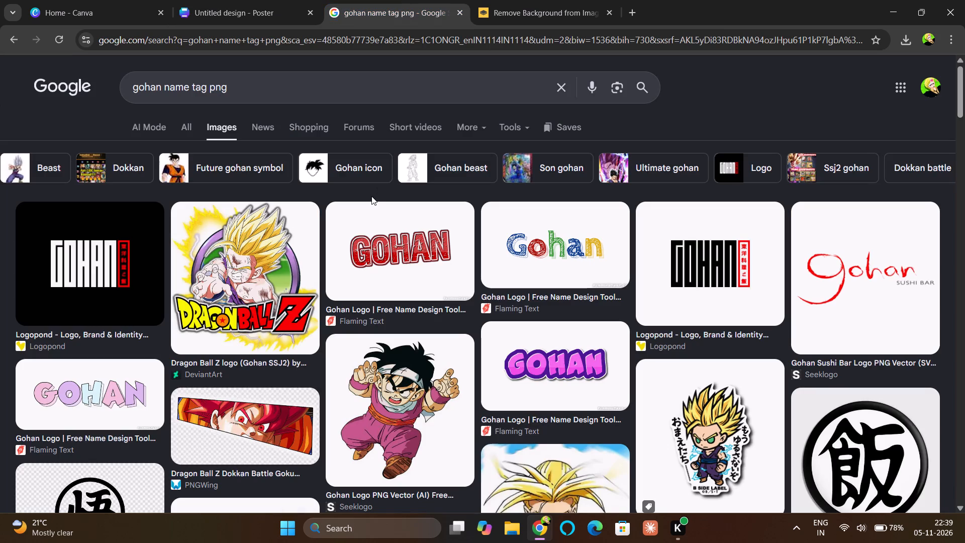
pyautogui.scroll(-3, 371, 196)
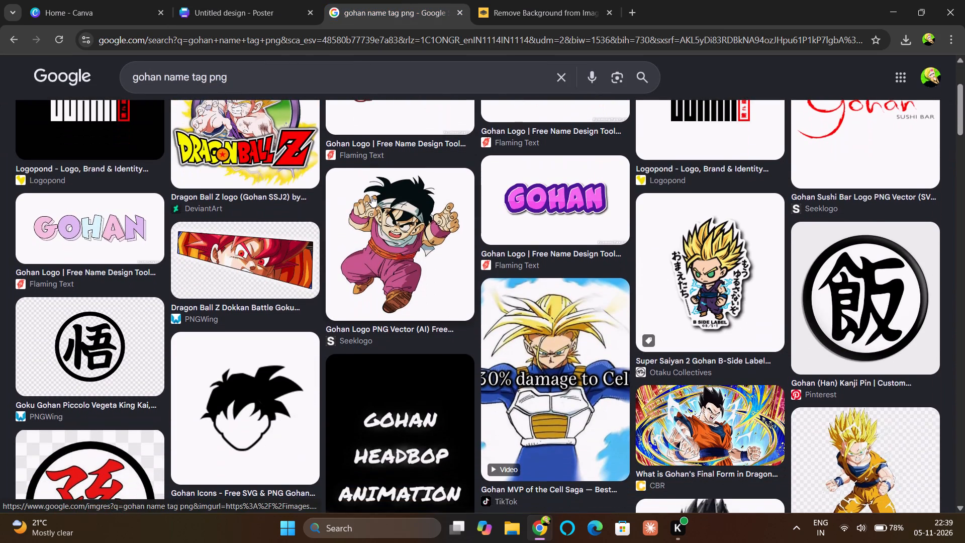
pyautogui.scroll(-1, 371, 196)
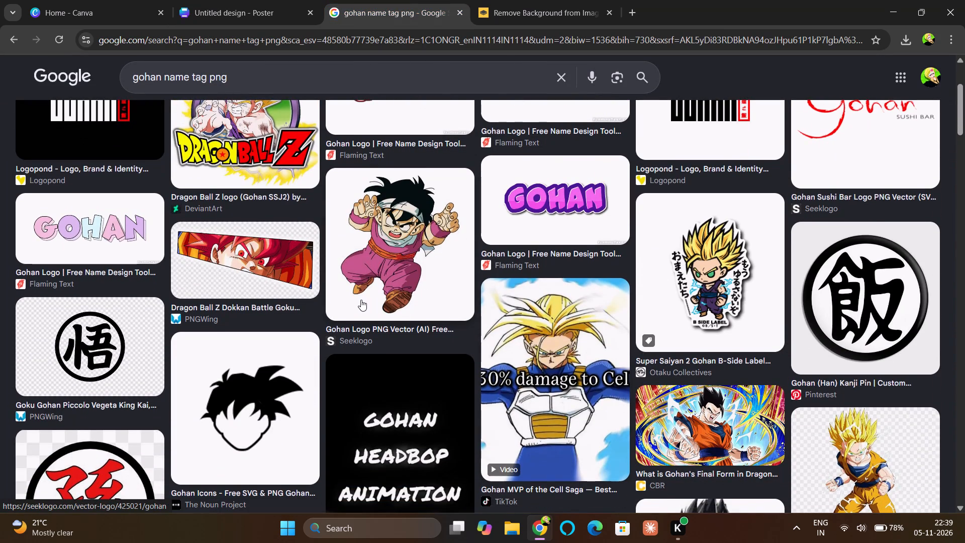
pyautogui.scroll(-2, 361, 300)
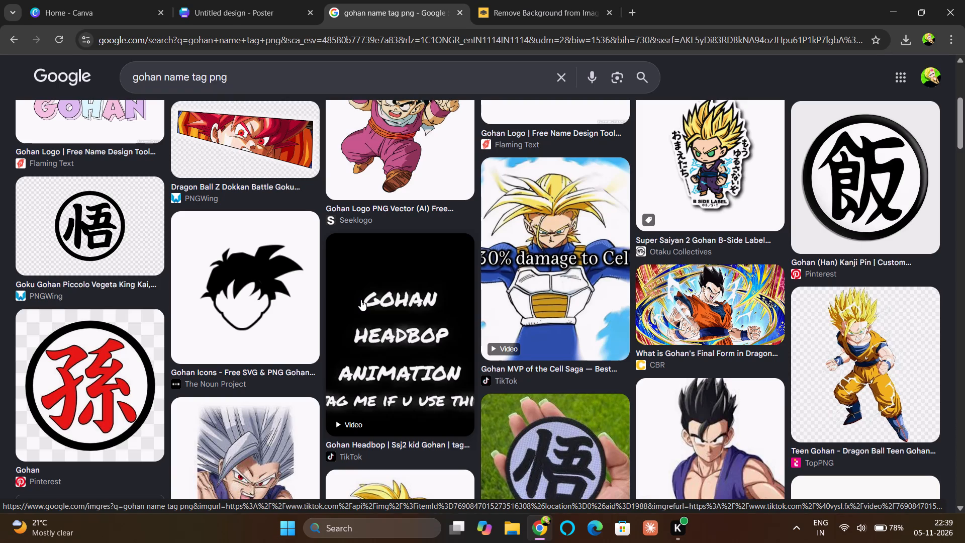
pyautogui.scroll(-3, 361, 300)
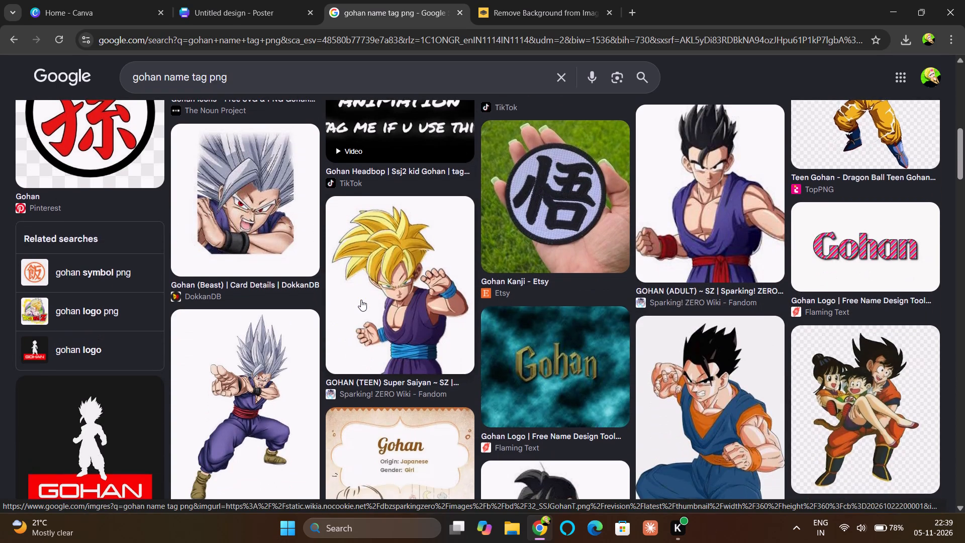
pyautogui.scroll(-3, 361, 300)
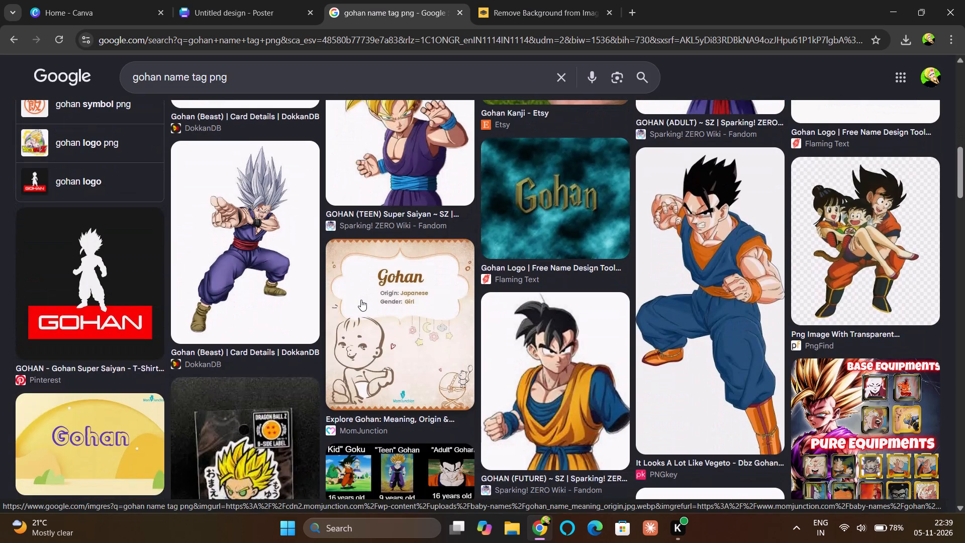
pyautogui.scroll(-1, 361, 300)
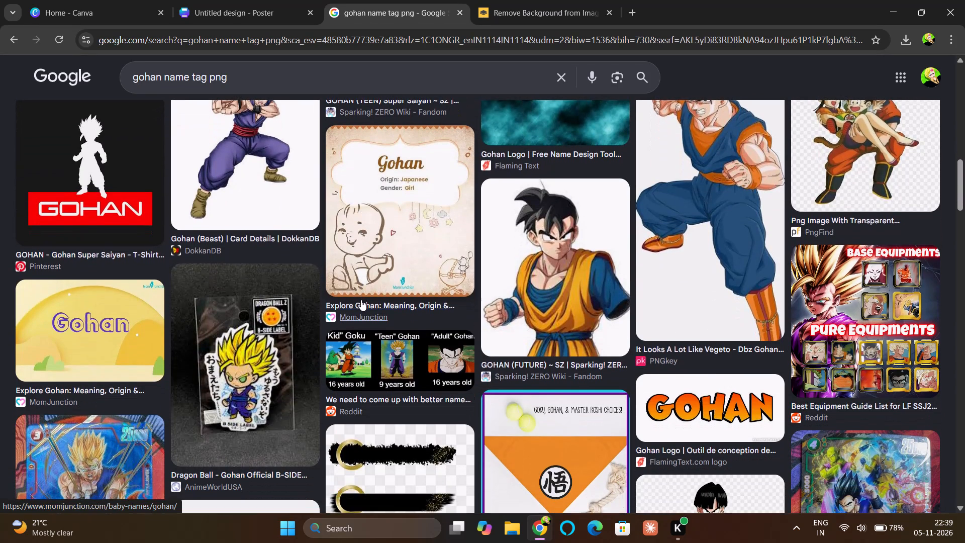
pyautogui.scroll(-3, 361, 300)
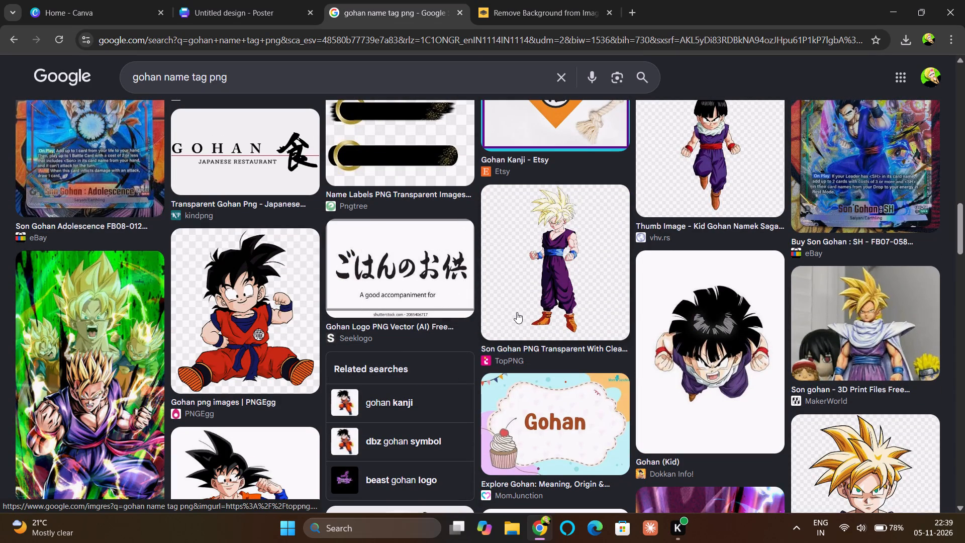
pyautogui.click(267, 4)
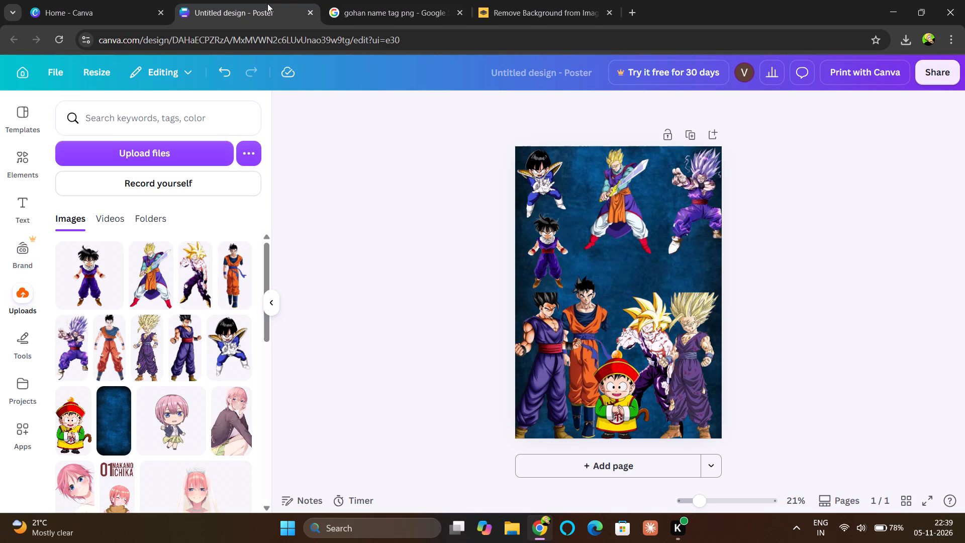
# Switch to the Google image results and save the Dragon Ball Z logo featuring Super Saiyan 2 Gohan to Downloads as a JPEG.
pyautogui.click(401, 12)
pyautogui.scroll(8, 410, 262)
pyautogui.scroll(3, 313, 280)
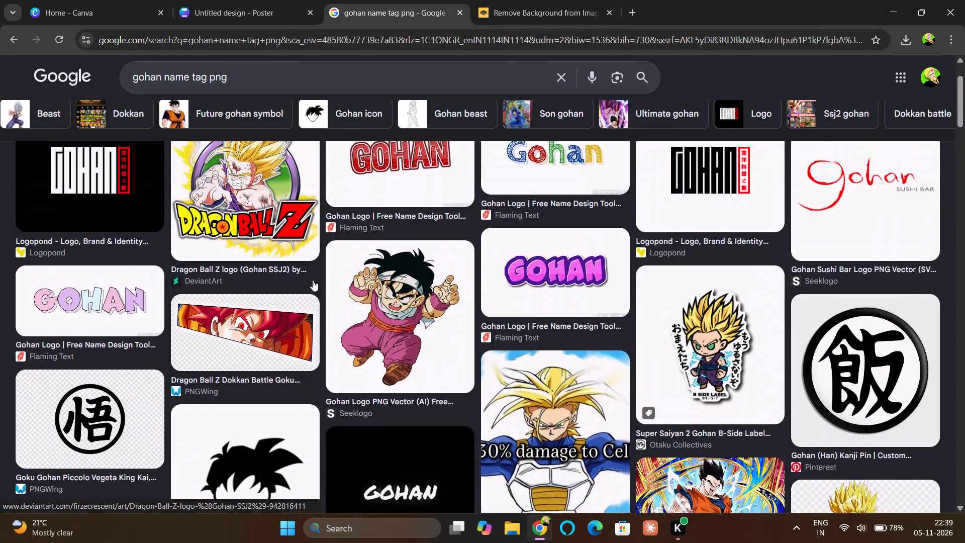
pyautogui.scroll(1, 313, 280)
pyautogui.rightClick(261, 198)
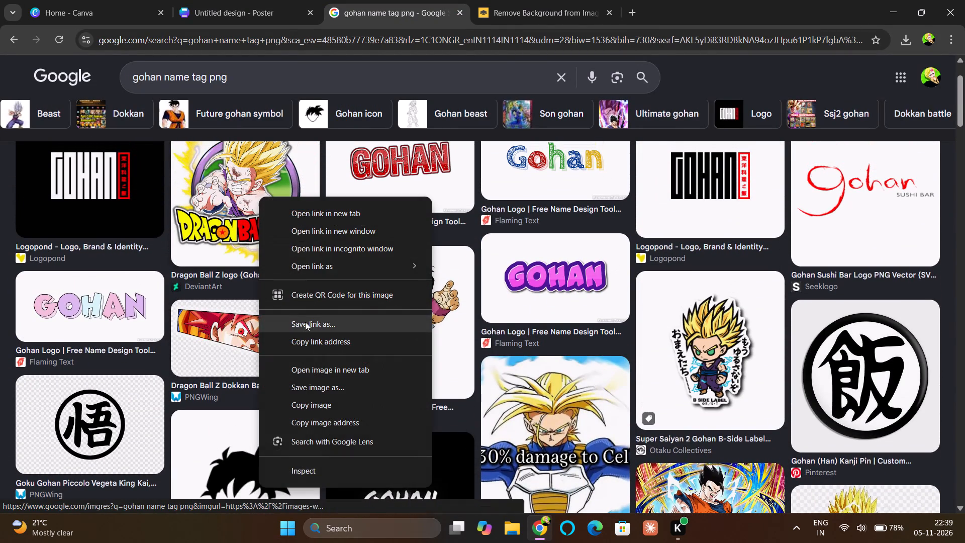
pyautogui.click(327, 387)
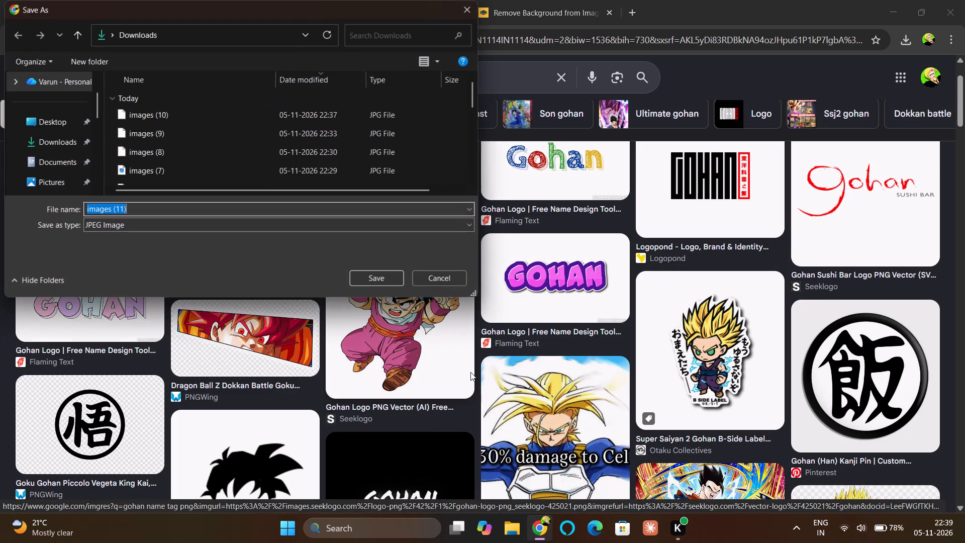
pyautogui.click(367, 273)
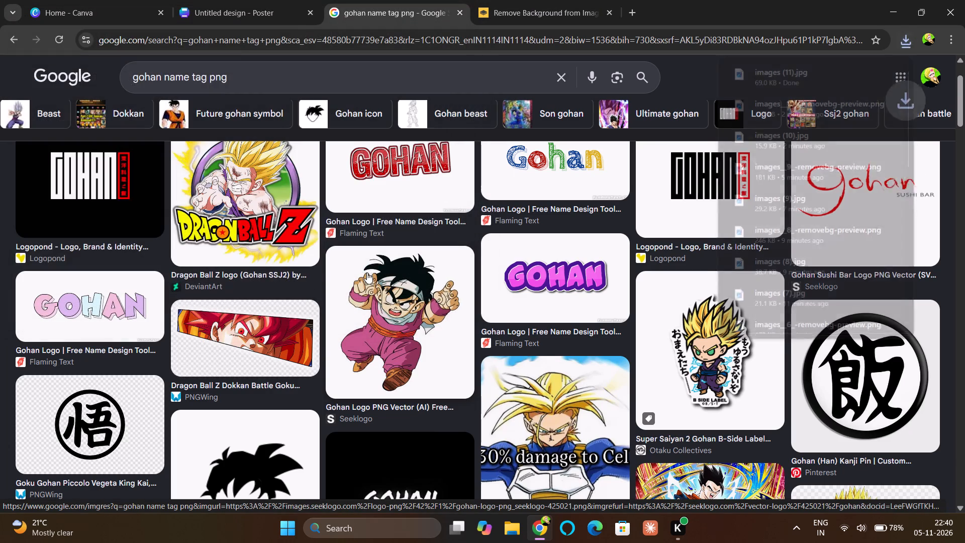
# Switch to remove.bg and upload the saved logo image, images (11), for background removal.
pyautogui.click(505, 5)
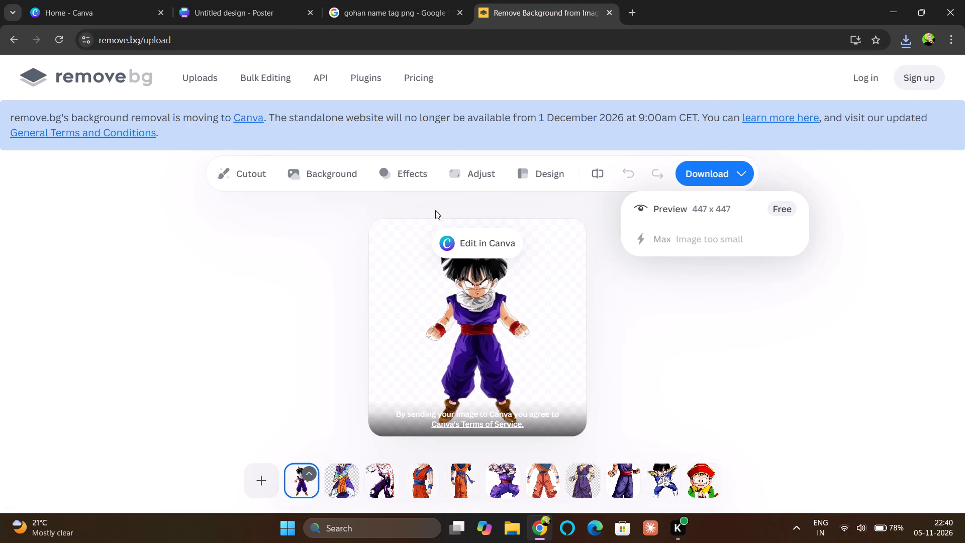
pyautogui.click(268, 473)
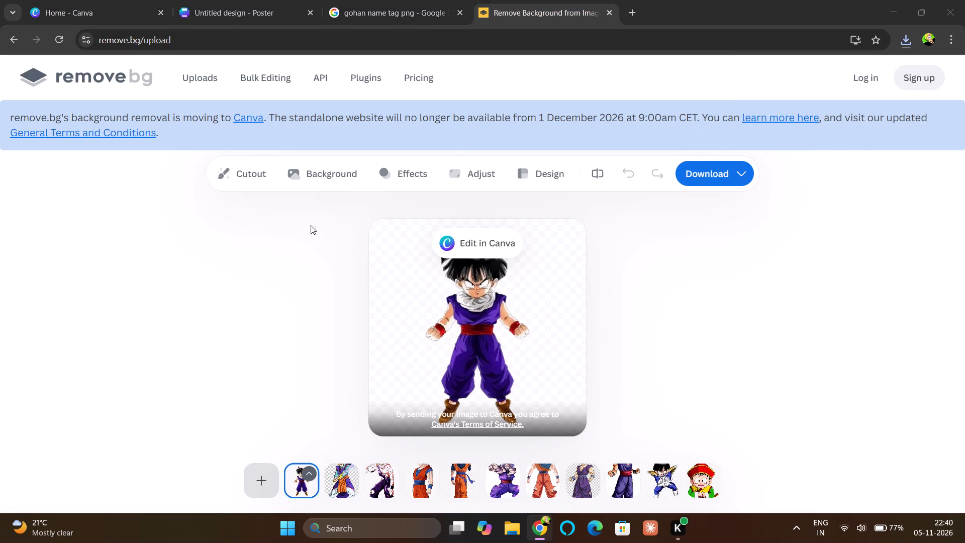
pyautogui.click(214, 107)
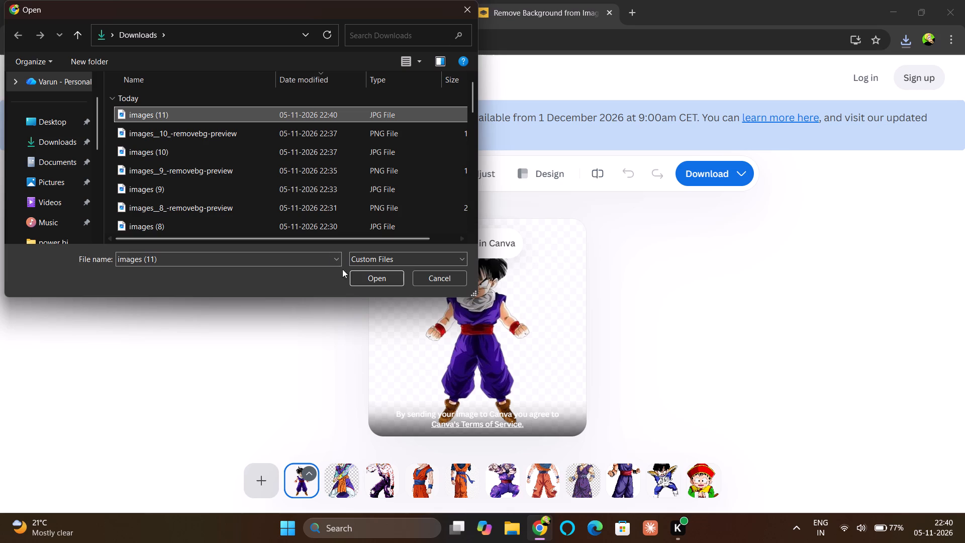
pyautogui.click(358, 279)
# Switch to the Canva home page and look through the recent designs, expanding the list to include older ones.
pyautogui.click(82, 2)
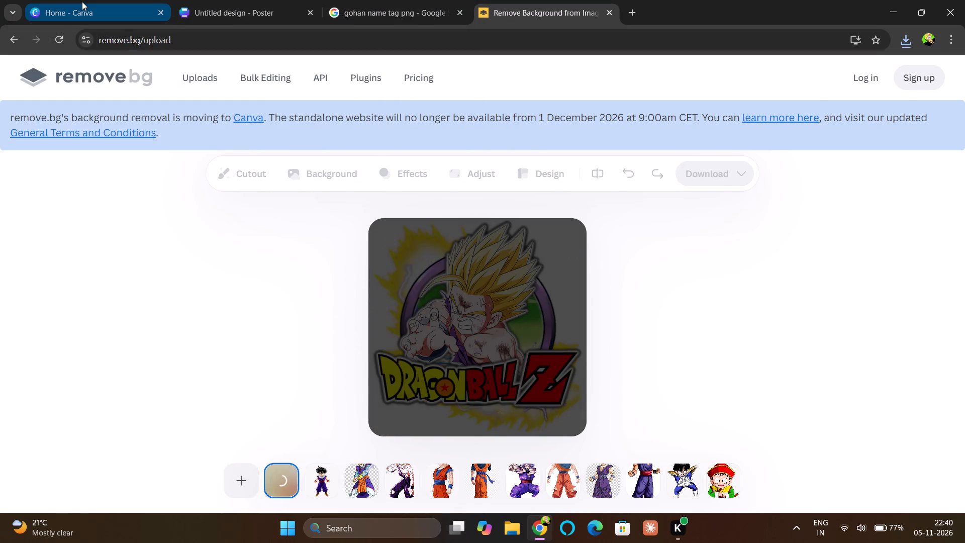
pyautogui.scroll(-1, 497, 332)
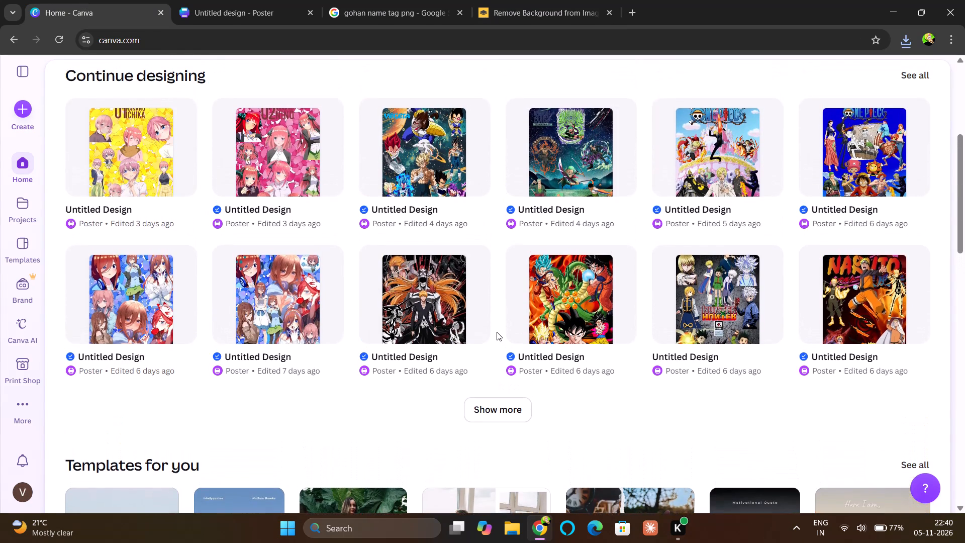
pyautogui.scroll(-1, 497, 332)
pyautogui.click(501, 425)
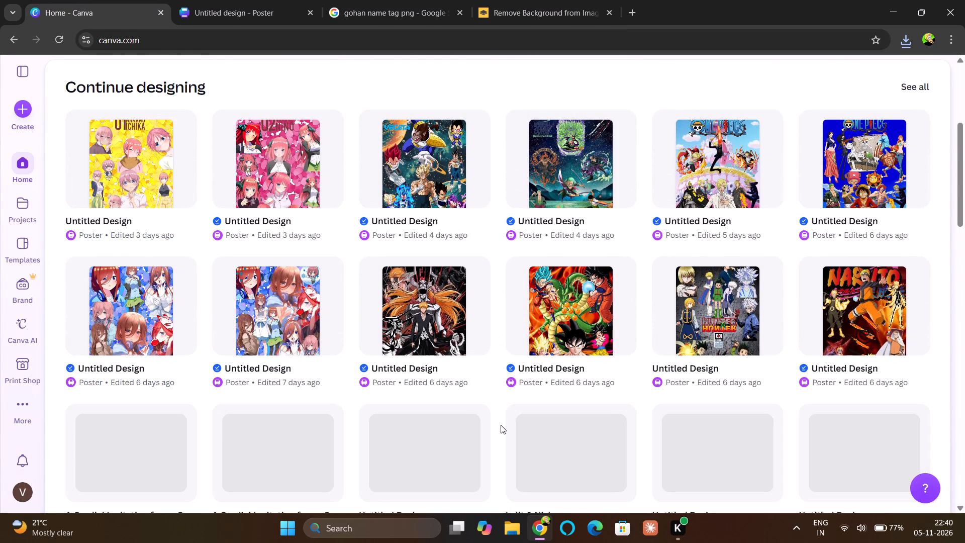
pyautogui.scroll(-2, 501, 425)
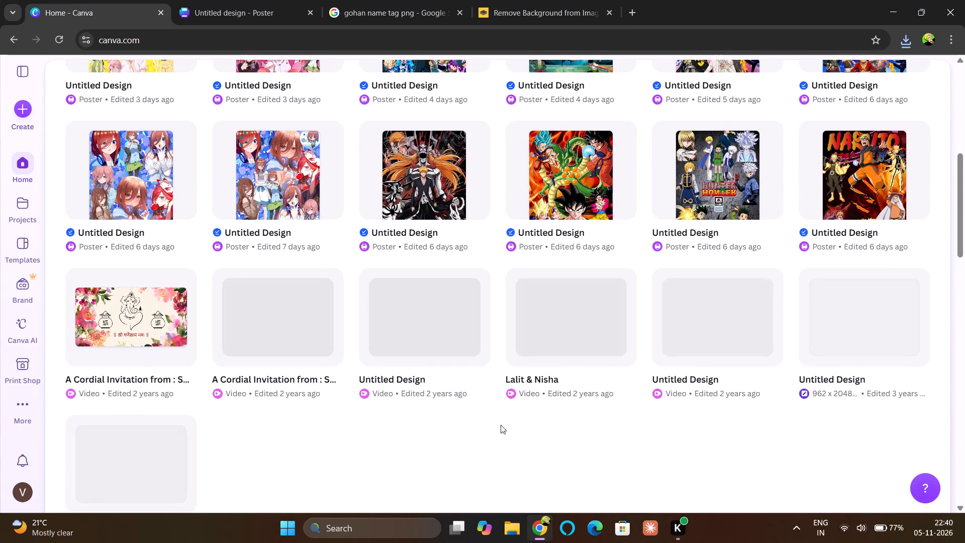
pyautogui.scroll(-2, 501, 425)
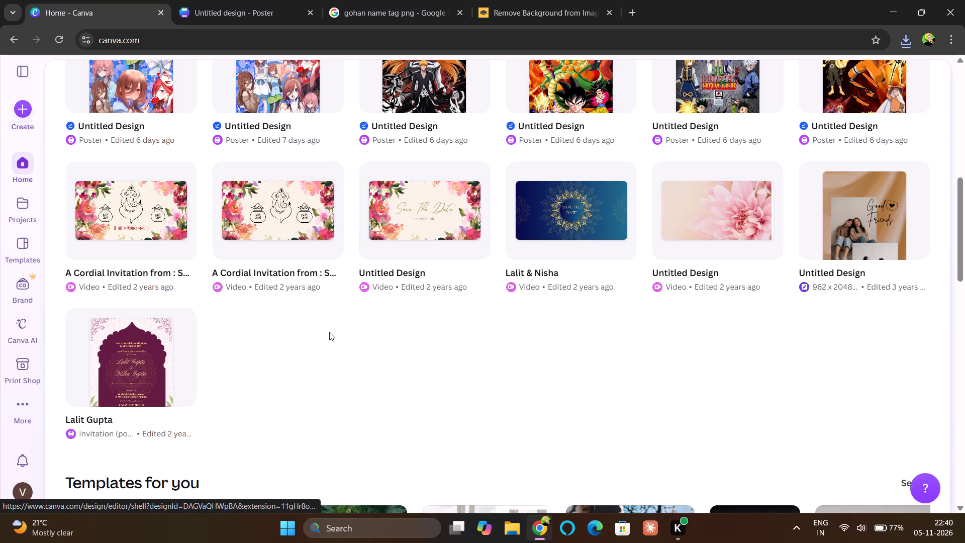
pyautogui.scroll(5, 329, 332)
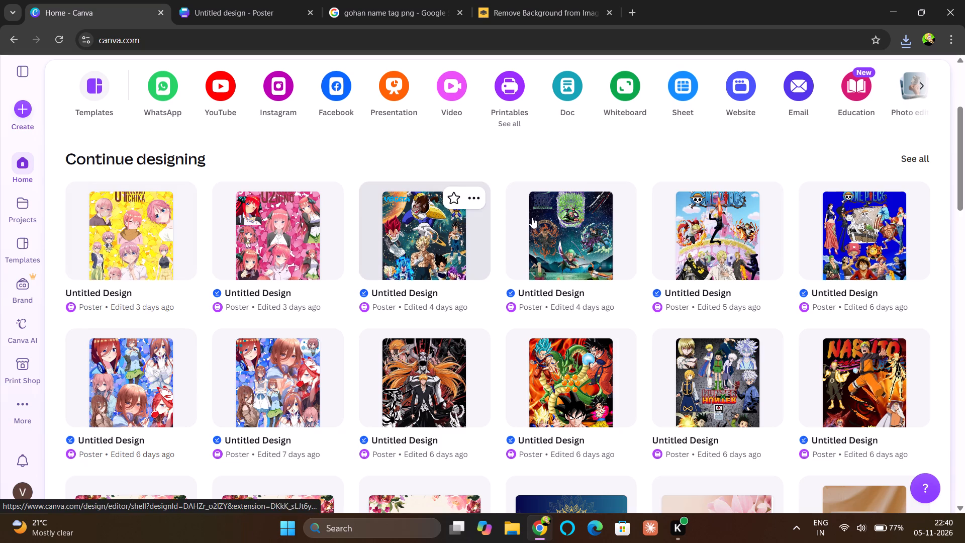
pyautogui.scroll(3, 652, 250)
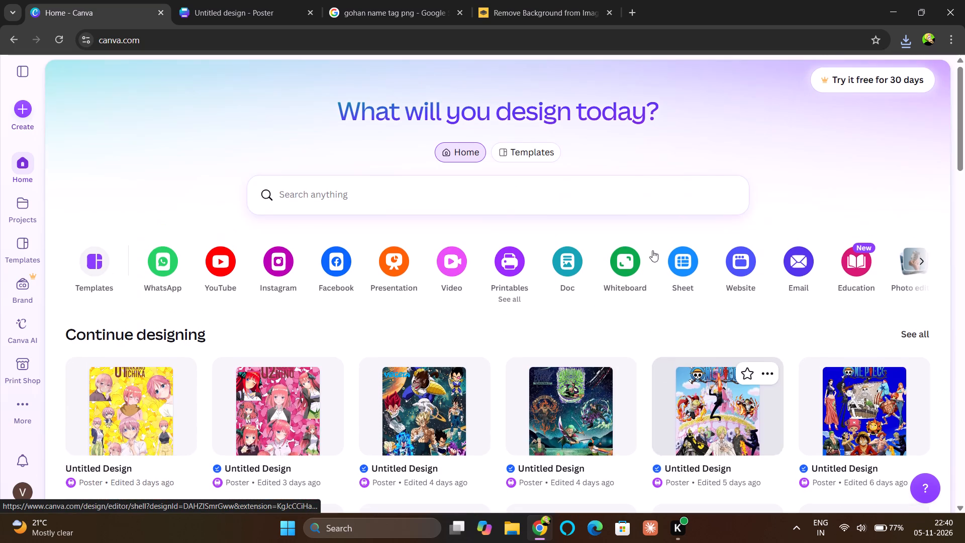
# Switch back to remove.bg and download the free 500 x 500 preview of the background-free Dragon Ball Z logo.
pyautogui.click(513, 0)
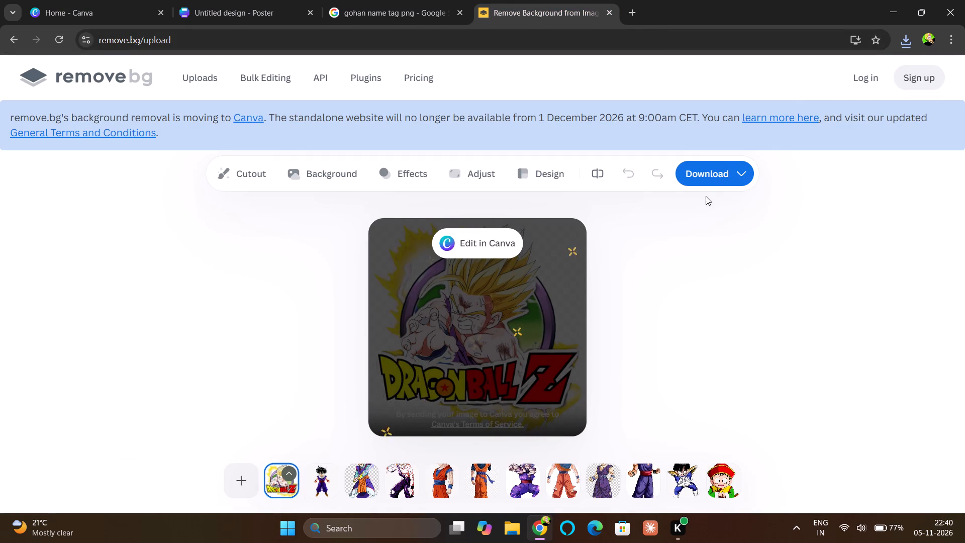
pyautogui.click(712, 174)
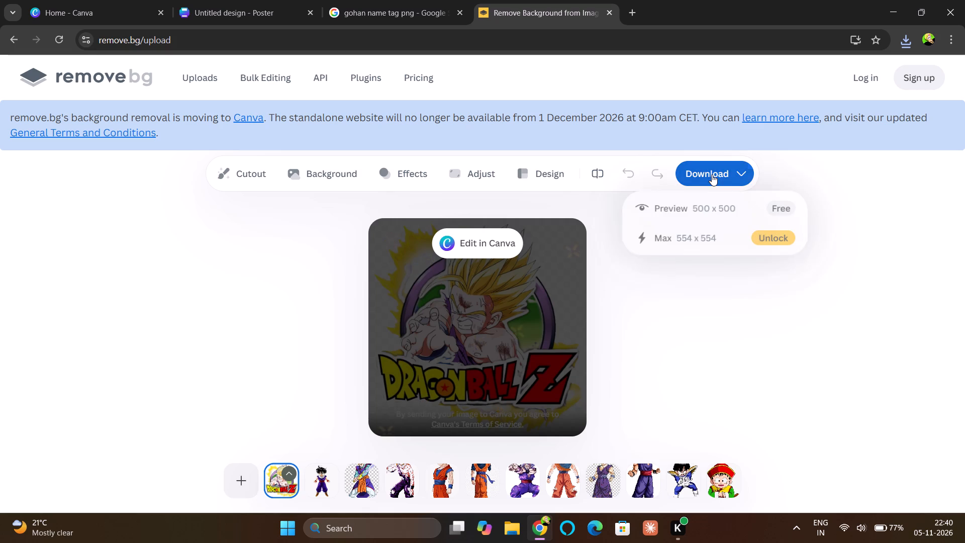
pyautogui.click(709, 208)
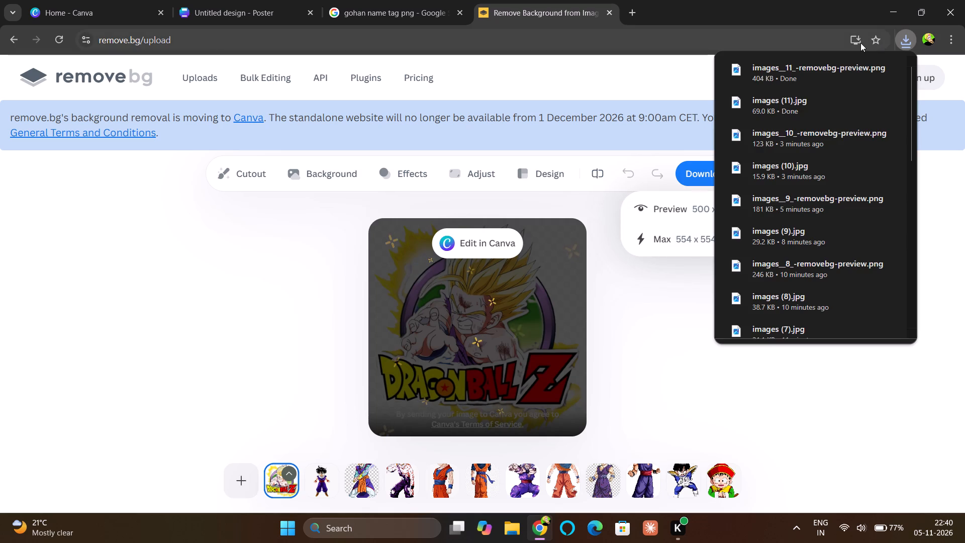
# Switch to the Canva poster and upload the cutout logo file images__11_-removebg-preview from Downloads.
pyautogui.click(263, 19)
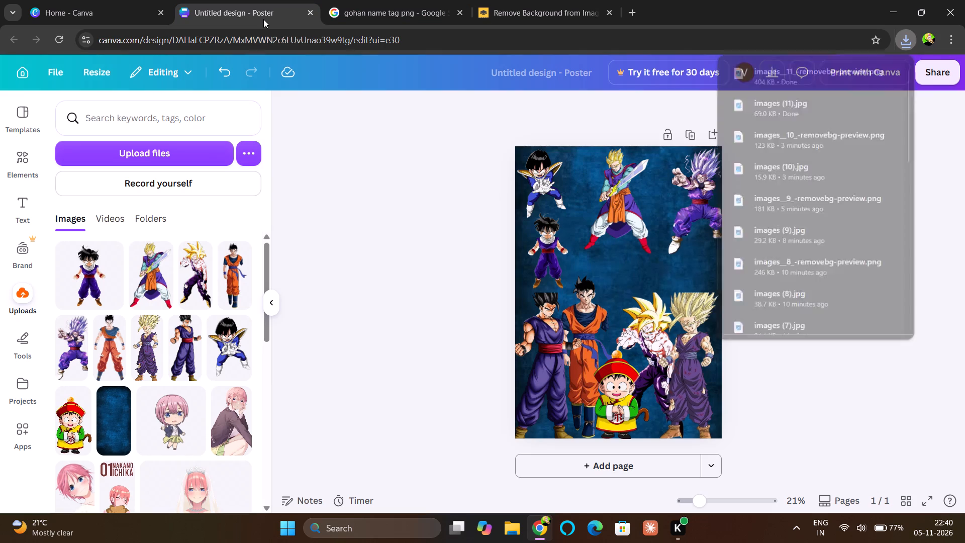
pyautogui.click(104, 162)
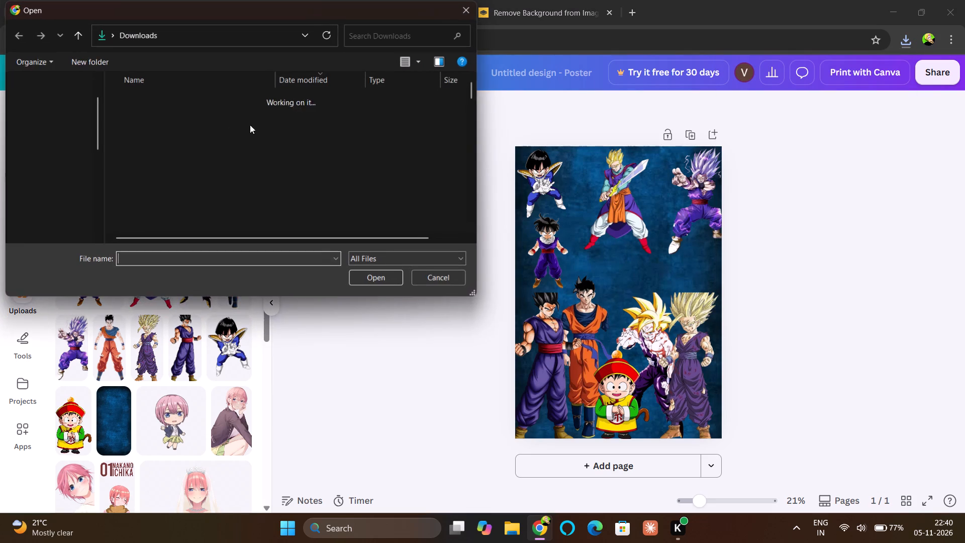
pyautogui.click(249, 110)
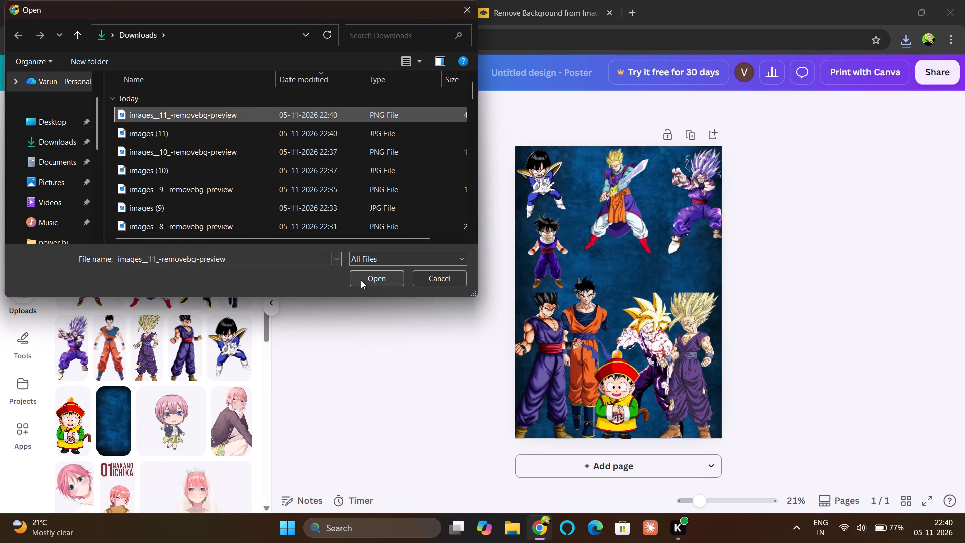
pyautogui.click(361, 280)
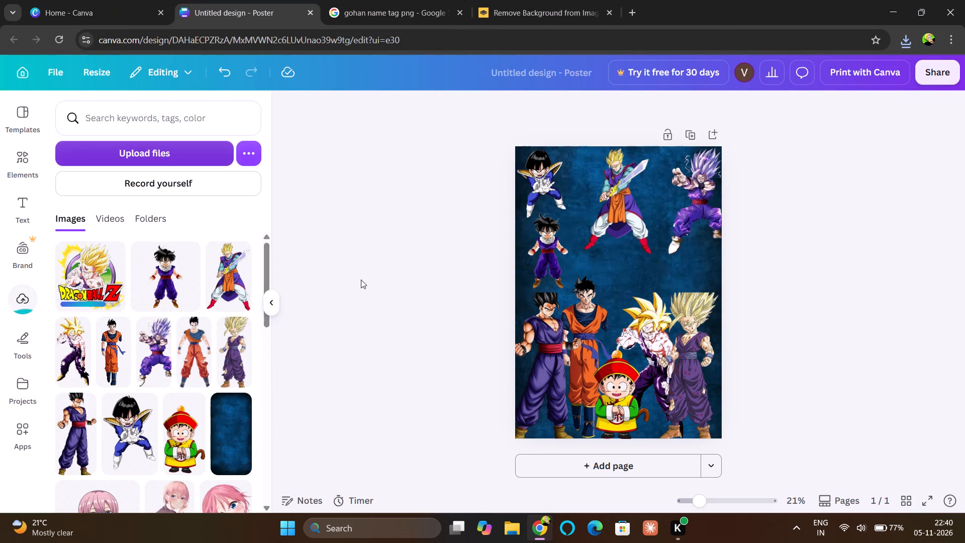
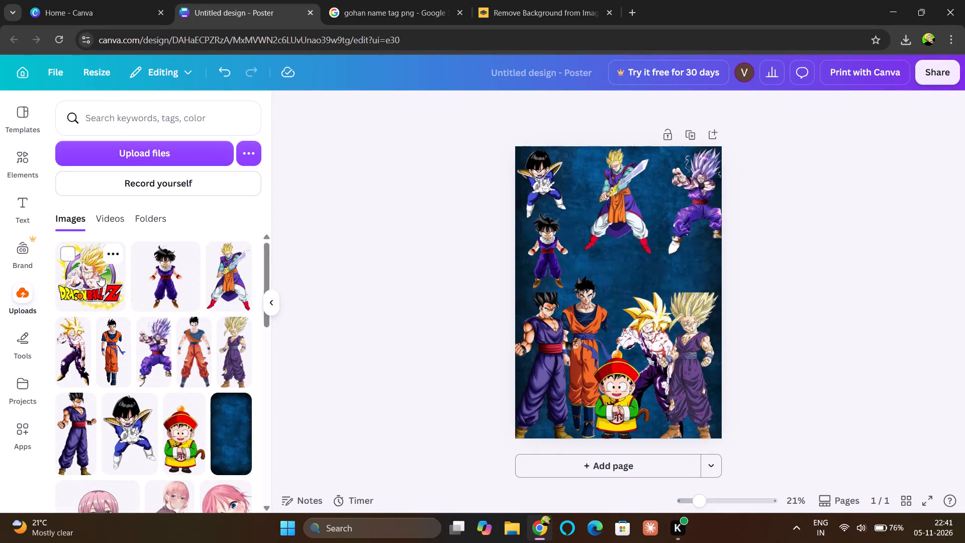
# Add the Dragon Ball Z logo cutout to the poster, shrink it, and place it centred below the sword-wielding Gohan.
pyautogui.click(100, 276)
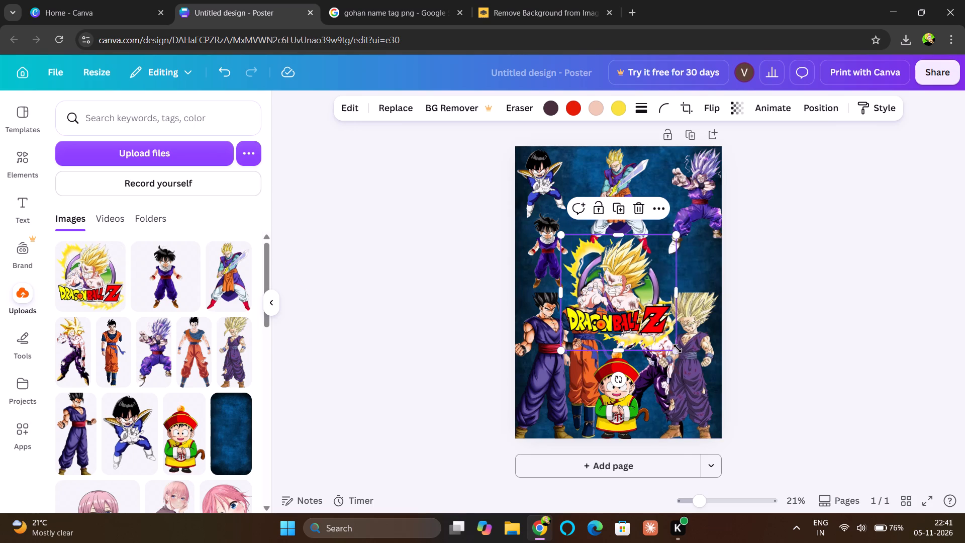
pyautogui.moveTo(677, 349); pyautogui.dragTo(657, 316)
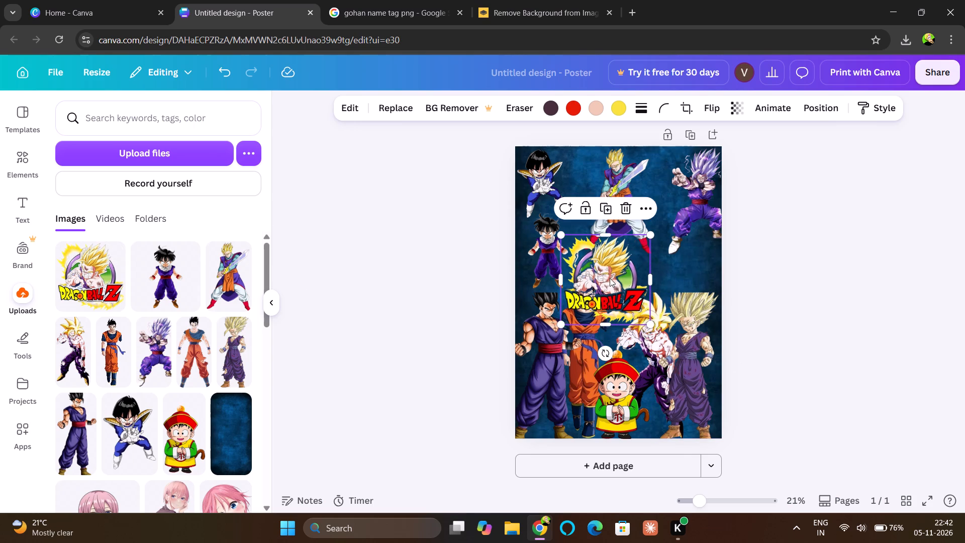
pyautogui.moveTo(610, 278); pyautogui.dragTo(623, 259)
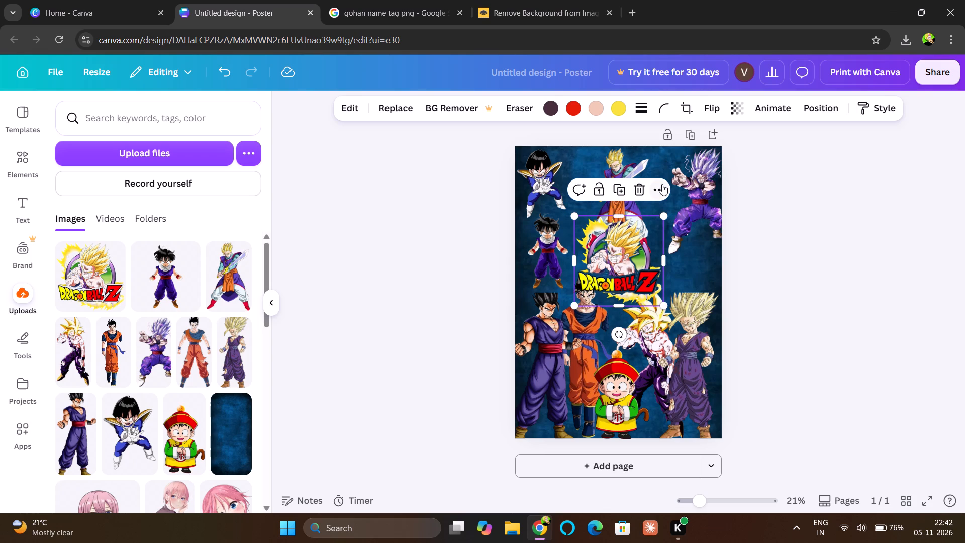
# Send the Dragon Ball Z logo to the back, and bring it forward one layer, behind the Gohan figures.
pyautogui.click(659, 187)
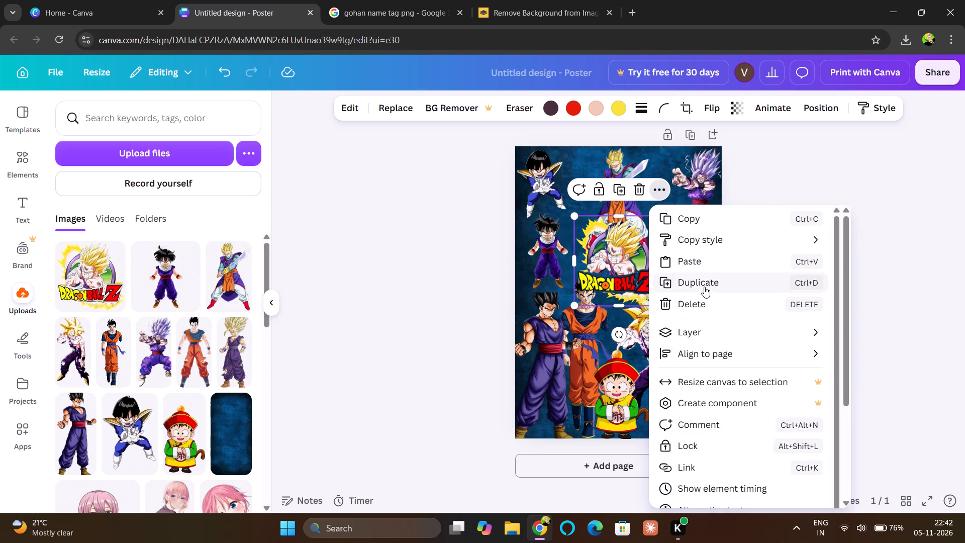
pyautogui.click(702, 332)
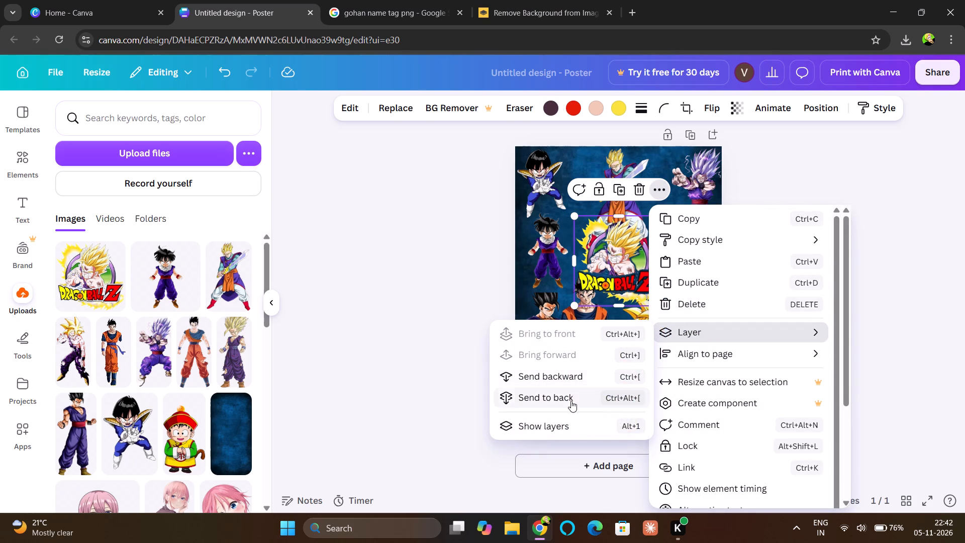
pyautogui.click(571, 401)
pyautogui.click(573, 355)
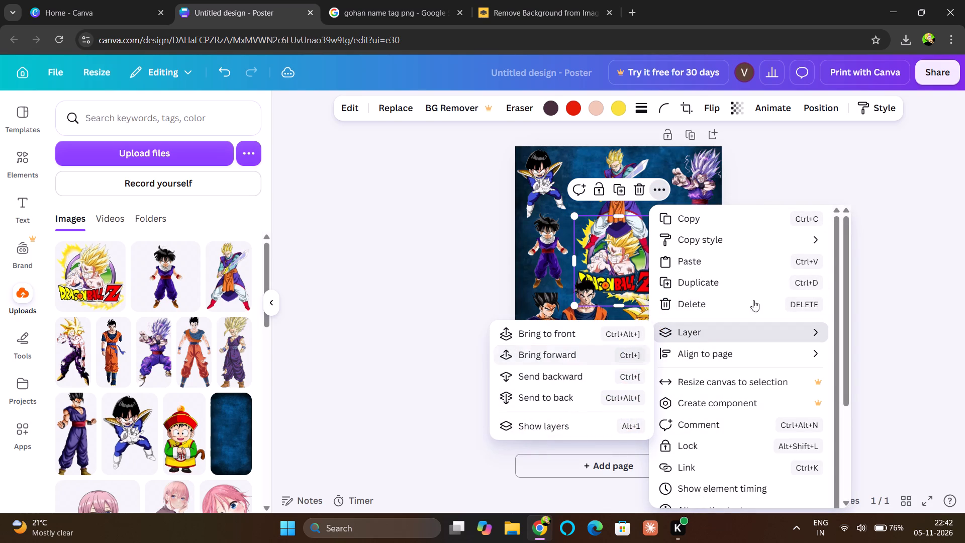
pyautogui.click(898, 272)
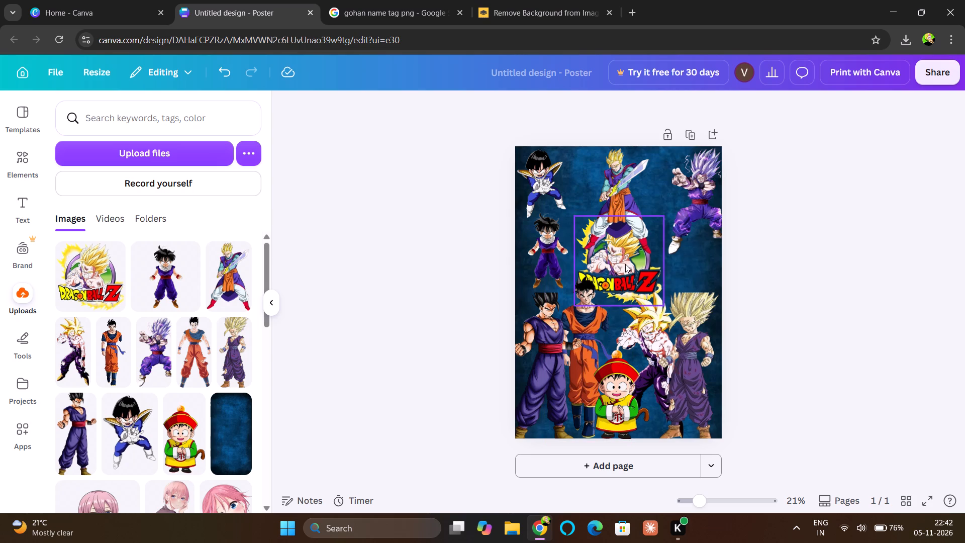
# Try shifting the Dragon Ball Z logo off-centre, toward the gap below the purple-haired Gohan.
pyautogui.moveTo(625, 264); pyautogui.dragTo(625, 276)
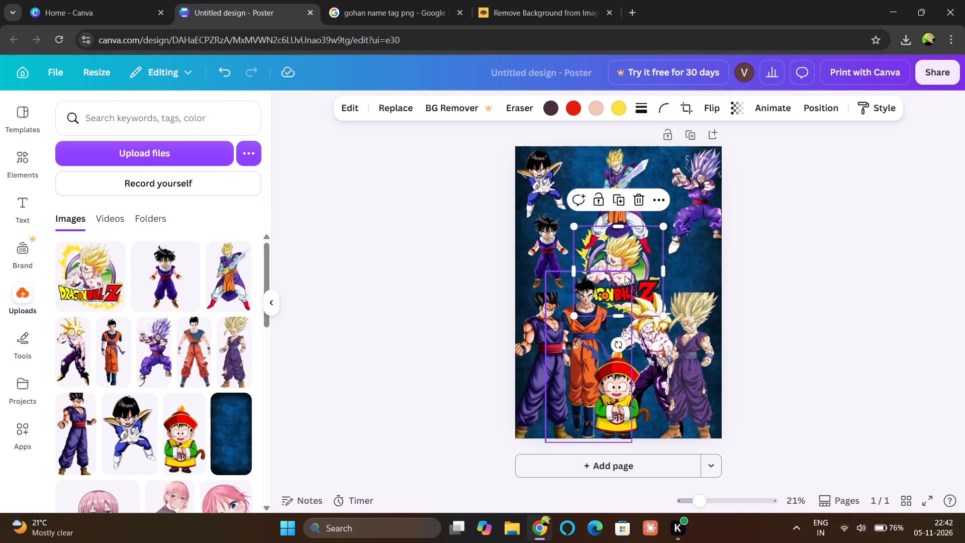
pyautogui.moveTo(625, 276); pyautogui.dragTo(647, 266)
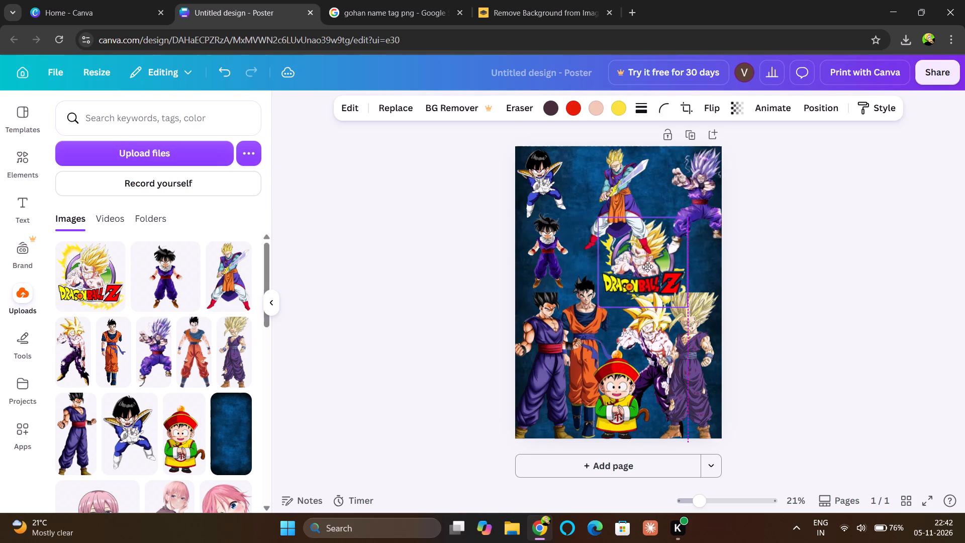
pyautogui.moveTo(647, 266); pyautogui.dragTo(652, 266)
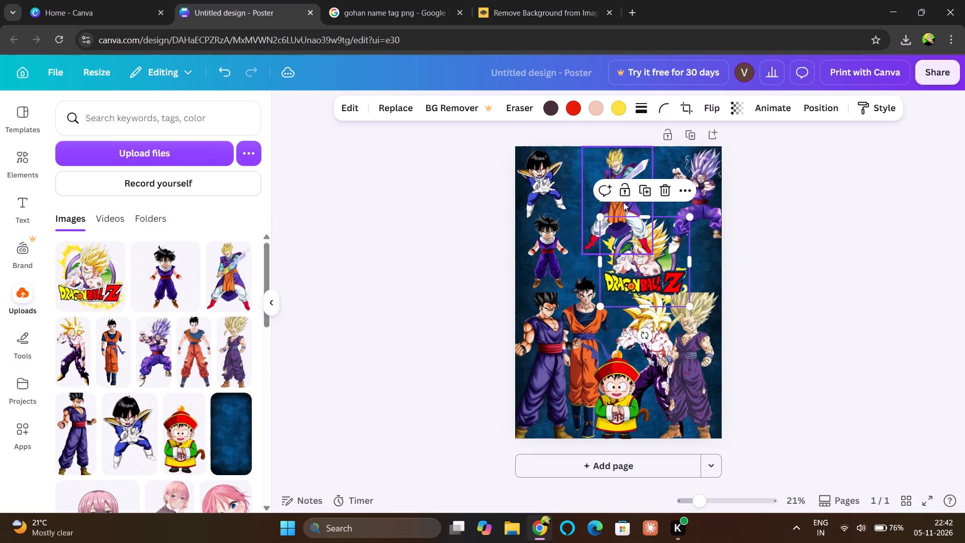
# Shrink the sword-wielding Gohan cutout slightly and reposition it at the poster's top centre.
pyautogui.click(623, 202)
pyautogui.moveTo(623, 202); pyautogui.dragTo(598, 201)
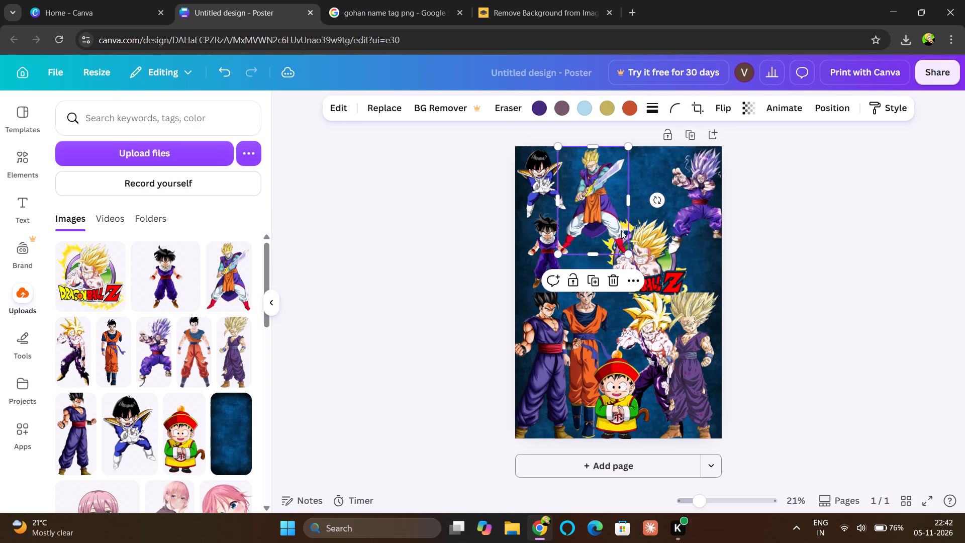
pyautogui.moveTo(628, 254); pyautogui.dragTo(617, 239)
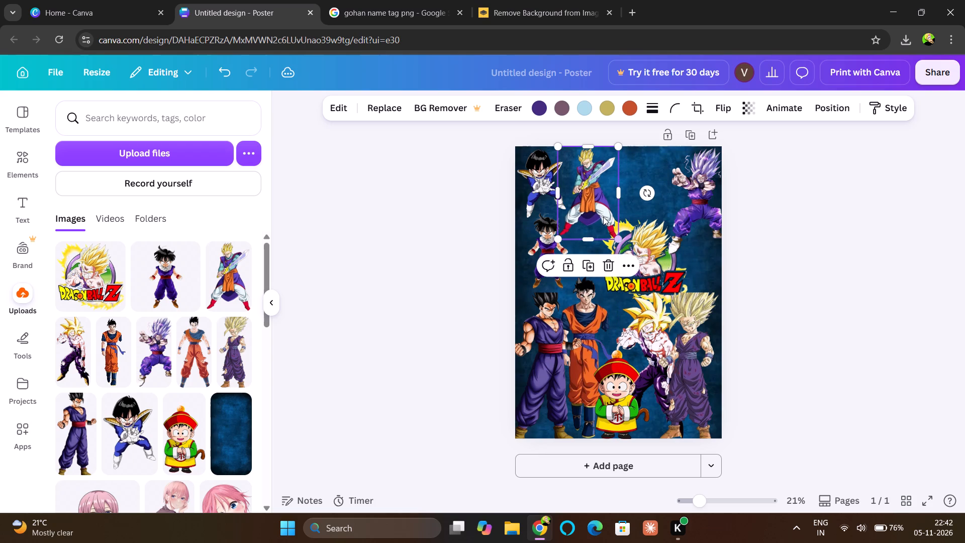
pyautogui.moveTo(602, 217); pyautogui.dragTo(627, 220)
pyautogui.click(740, 233)
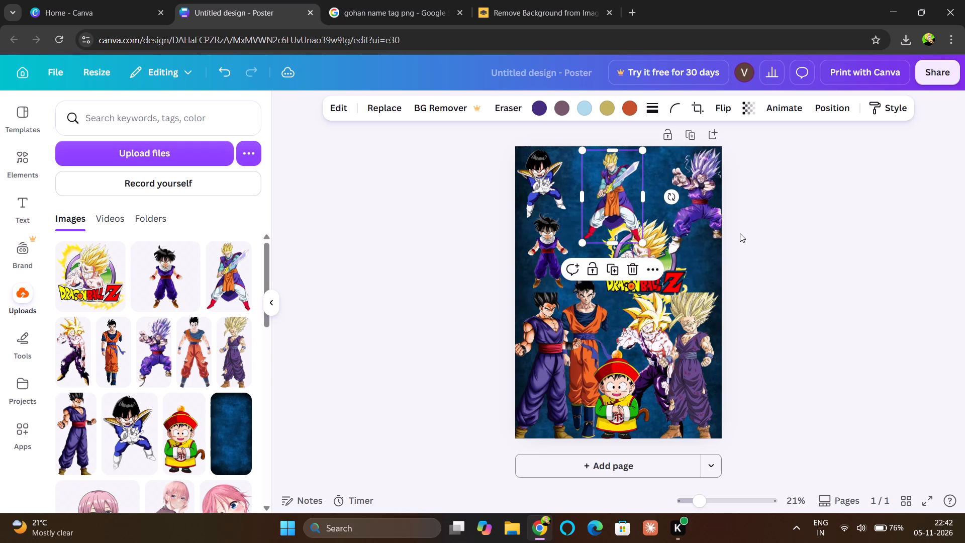
# Move the Dragon Ball Z logo to the poster's horizontal centre, directly beneath the sword-wielding Gohan.
pyautogui.moveTo(654, 263); pyautogui.dragTo(628, 264)
pyautogui.click(802, 268)
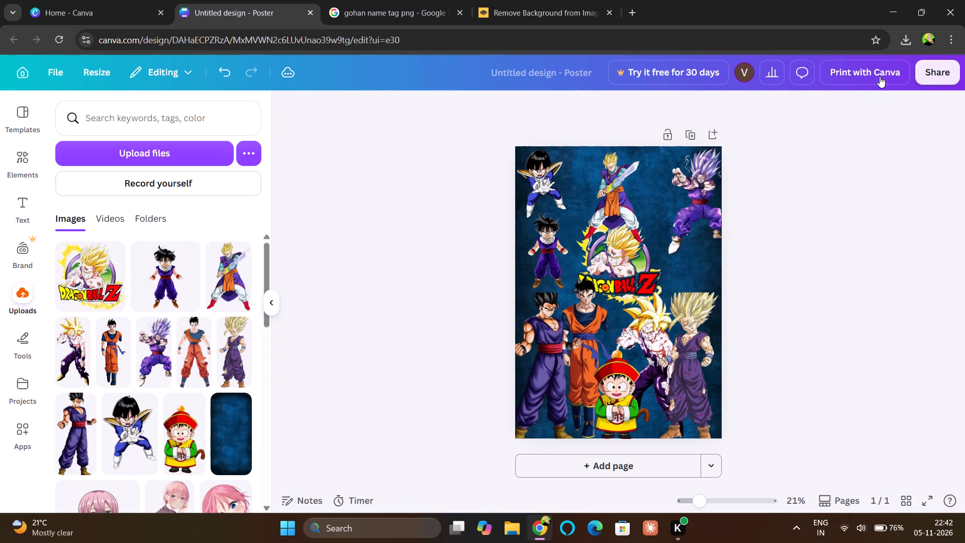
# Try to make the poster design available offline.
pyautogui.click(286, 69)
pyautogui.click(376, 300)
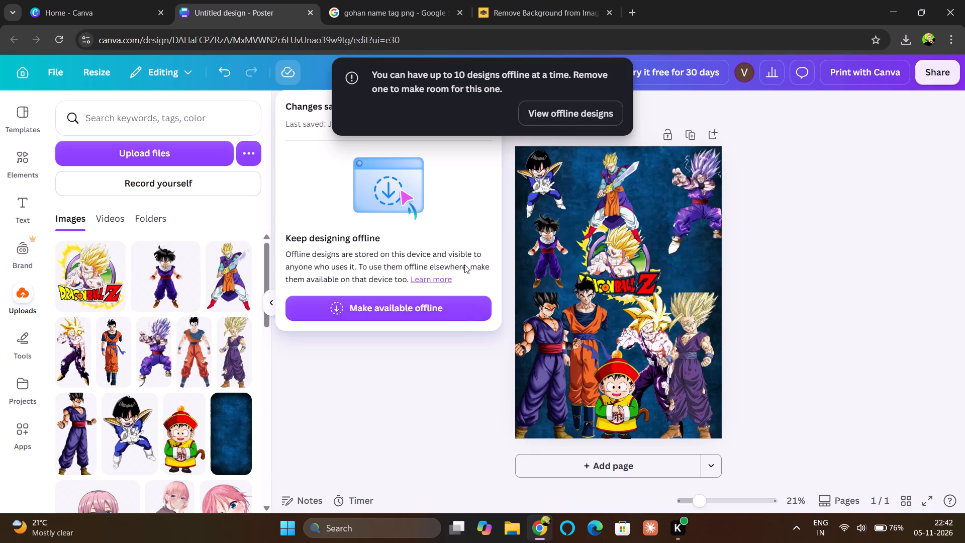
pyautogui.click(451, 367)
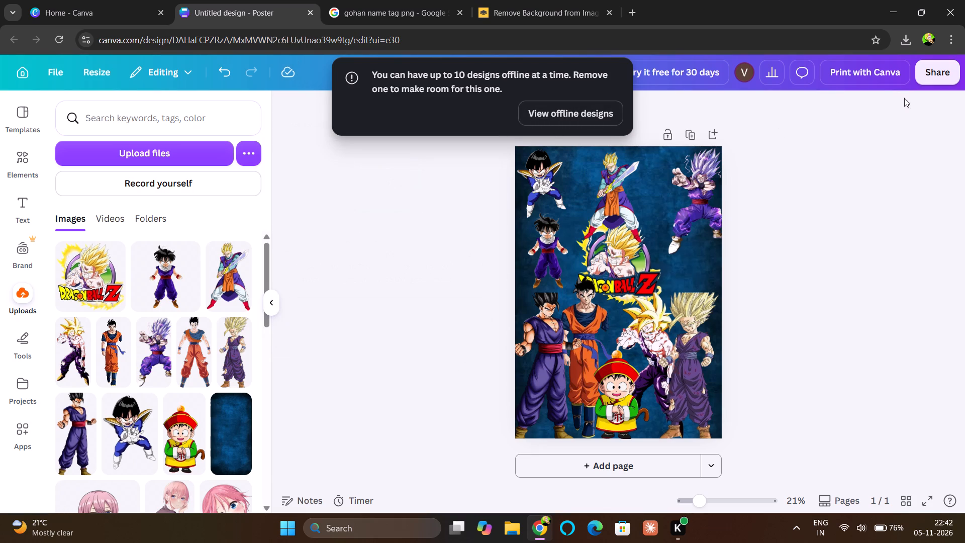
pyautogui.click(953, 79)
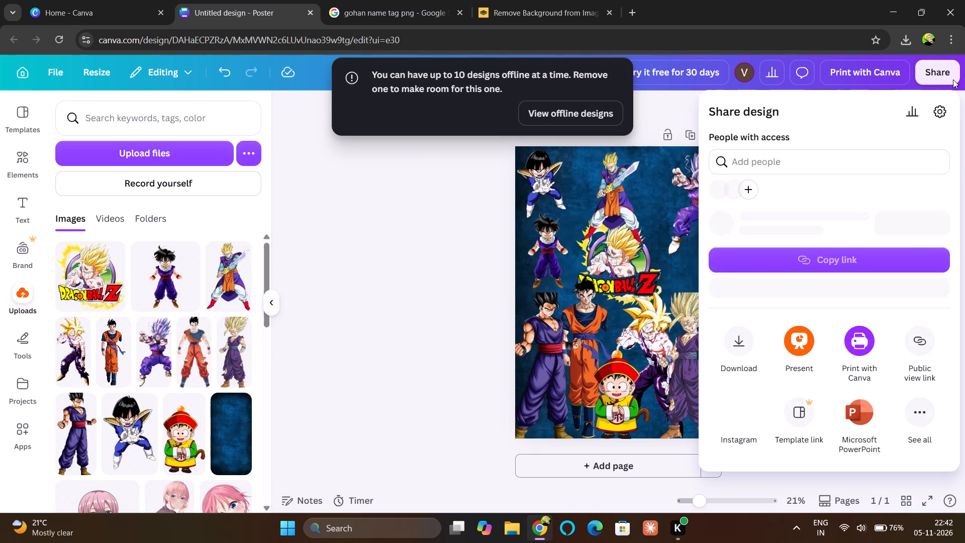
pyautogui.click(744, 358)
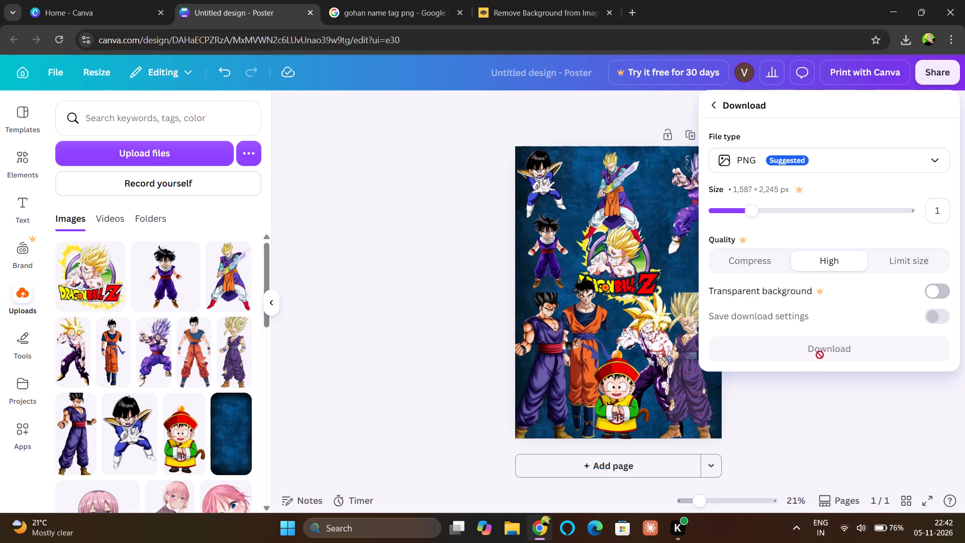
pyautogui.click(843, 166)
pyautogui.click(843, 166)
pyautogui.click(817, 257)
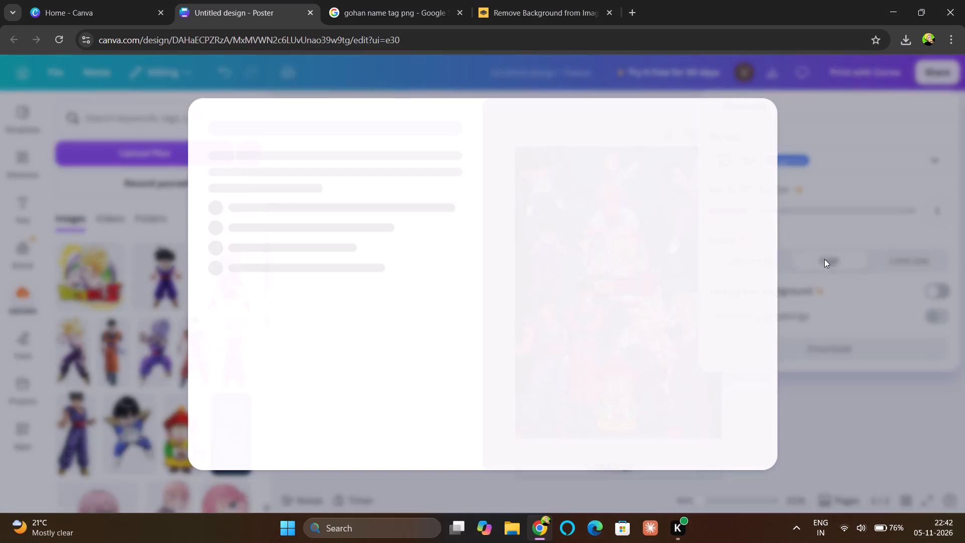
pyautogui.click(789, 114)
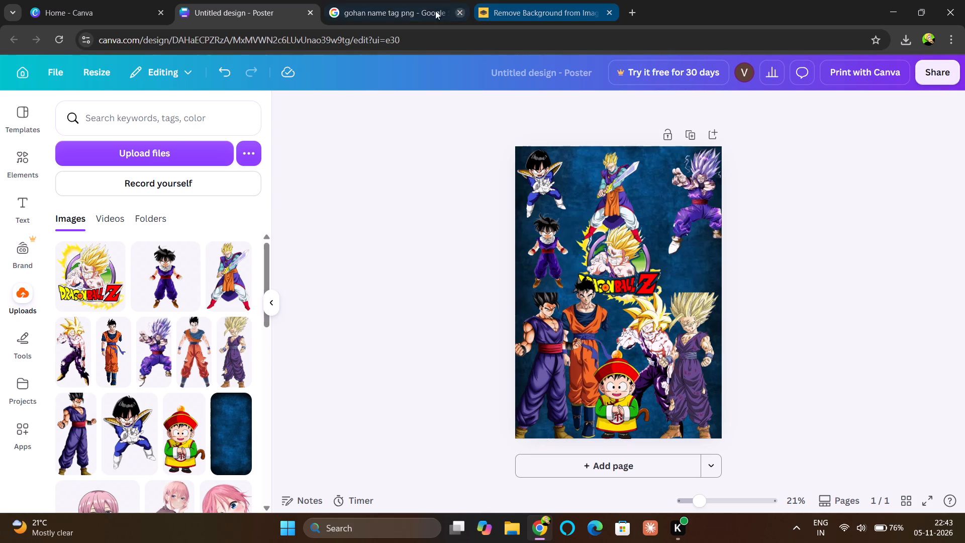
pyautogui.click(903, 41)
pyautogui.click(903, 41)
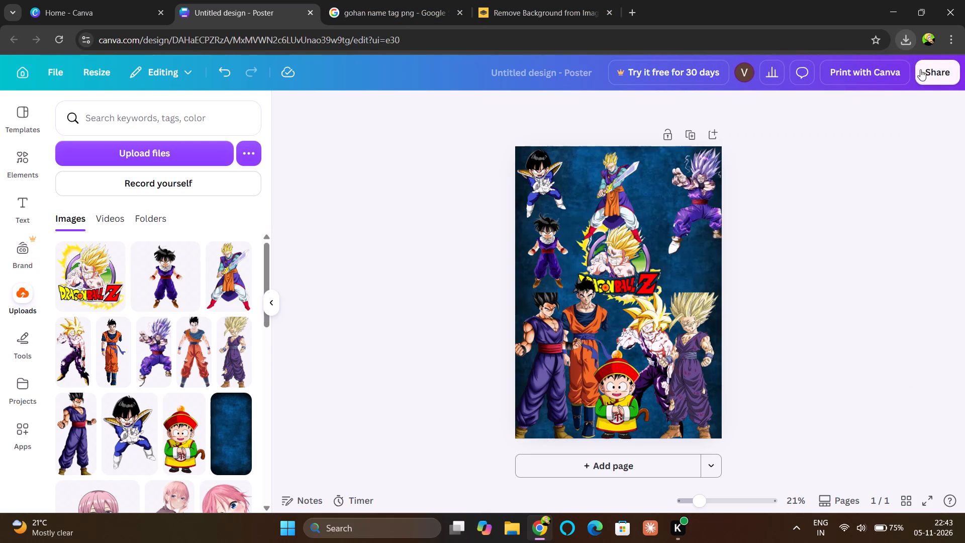
# Download the finished poster as a PNG at size 1 (1,587 × 2,245 px).
pyautogui.click(934, 77)
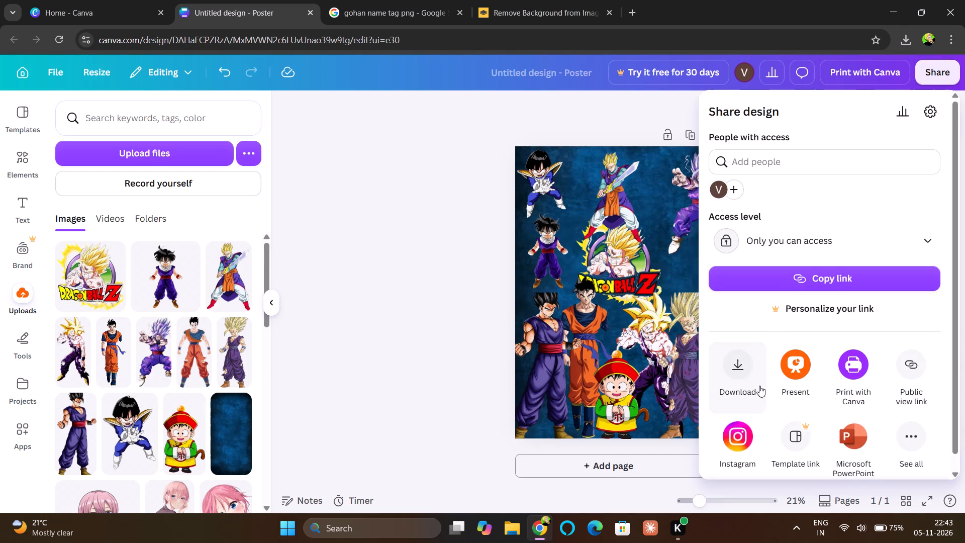
pyautogui.click(743, 365)
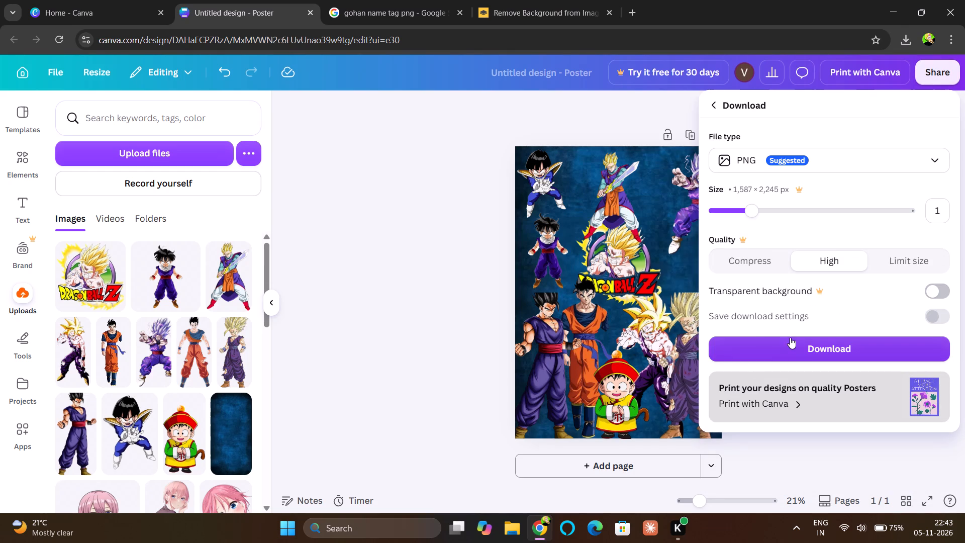
pyautogui.click(790, 343)
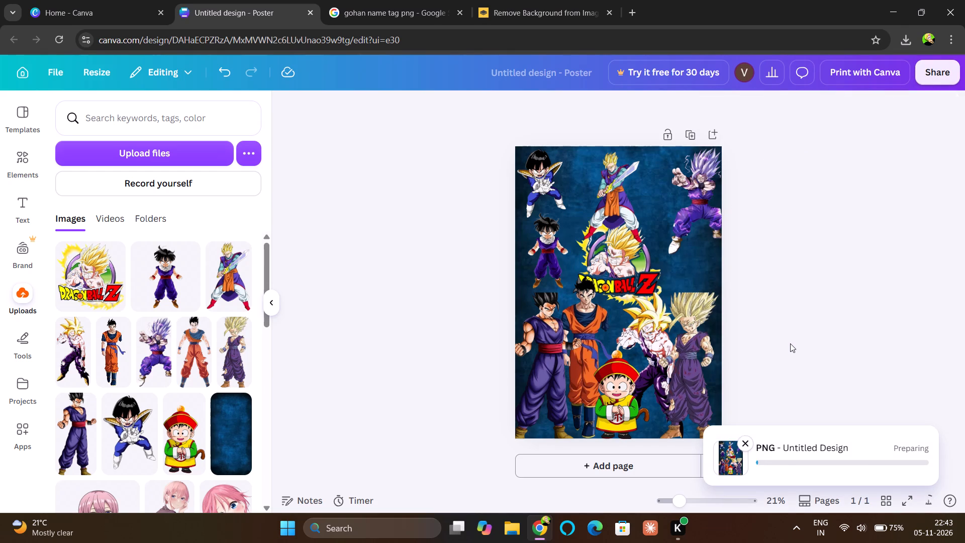